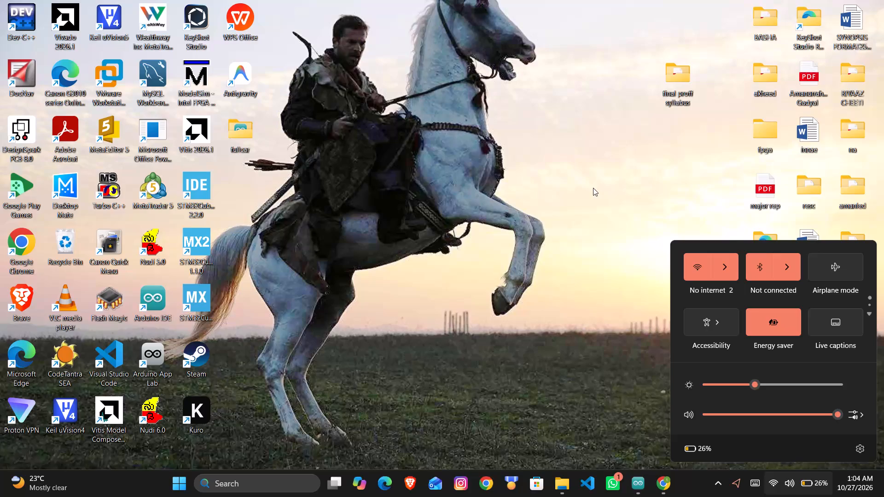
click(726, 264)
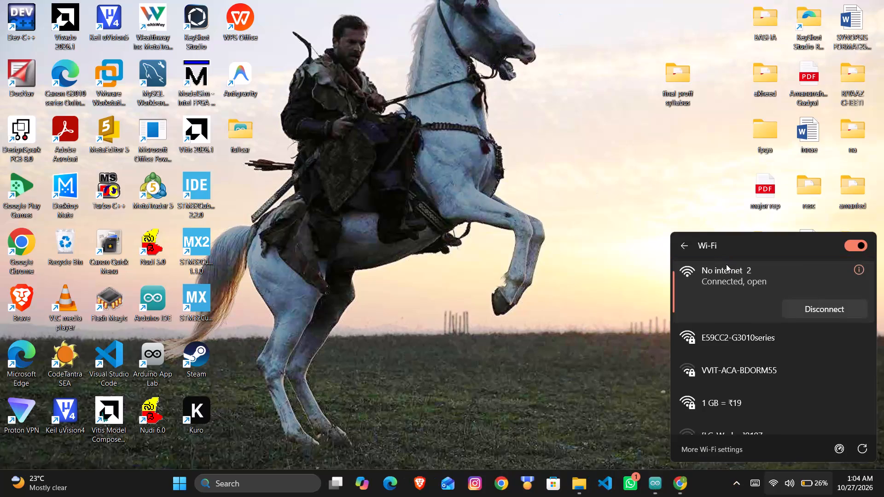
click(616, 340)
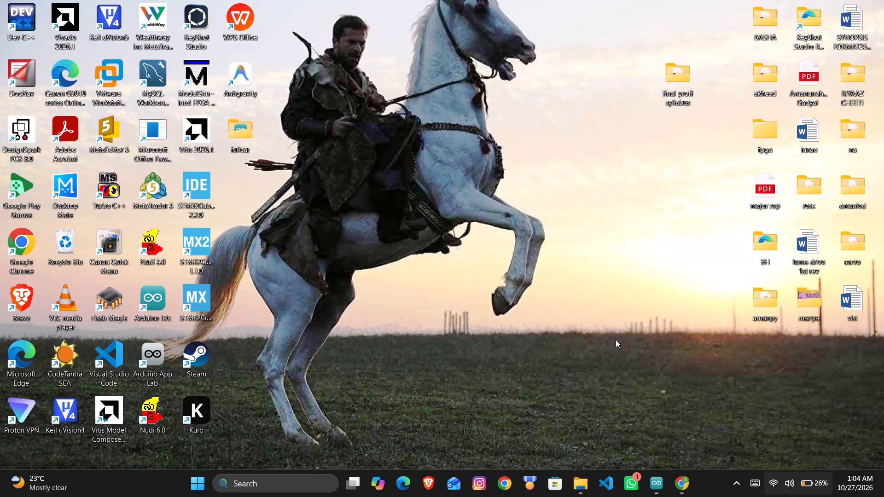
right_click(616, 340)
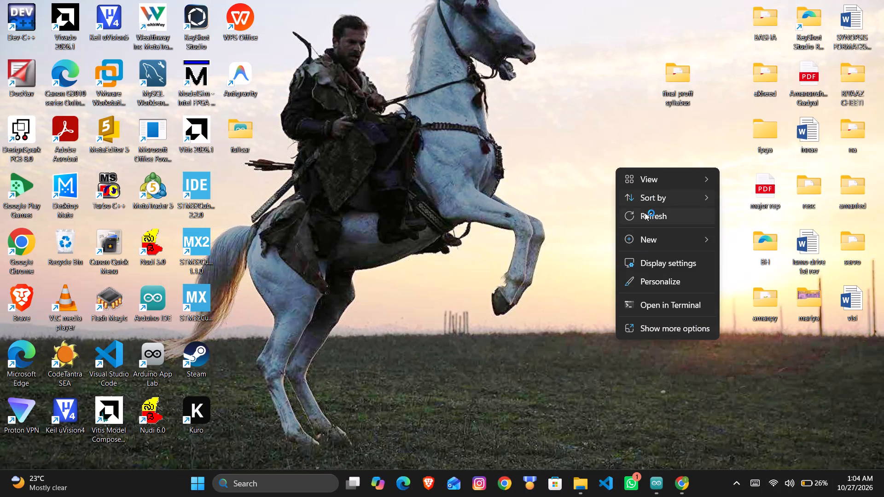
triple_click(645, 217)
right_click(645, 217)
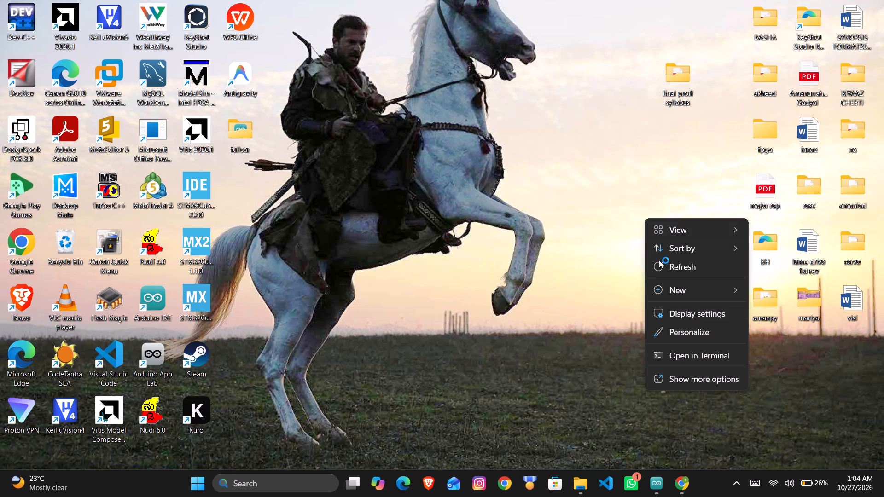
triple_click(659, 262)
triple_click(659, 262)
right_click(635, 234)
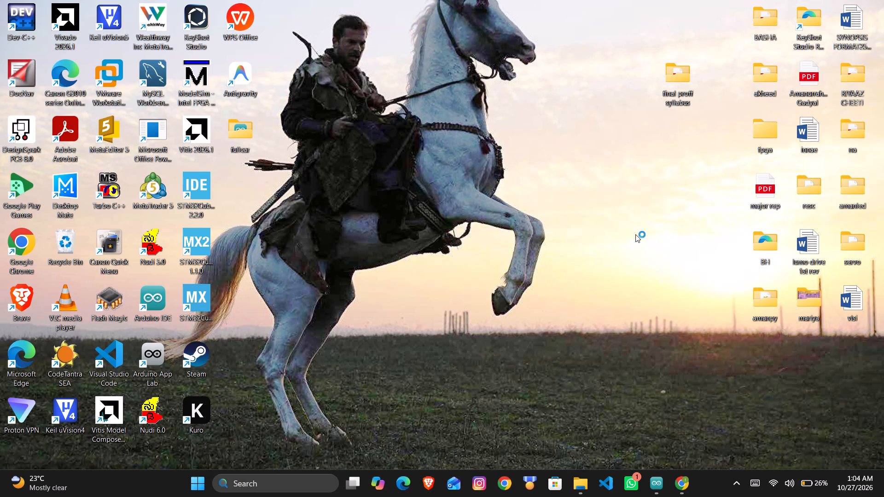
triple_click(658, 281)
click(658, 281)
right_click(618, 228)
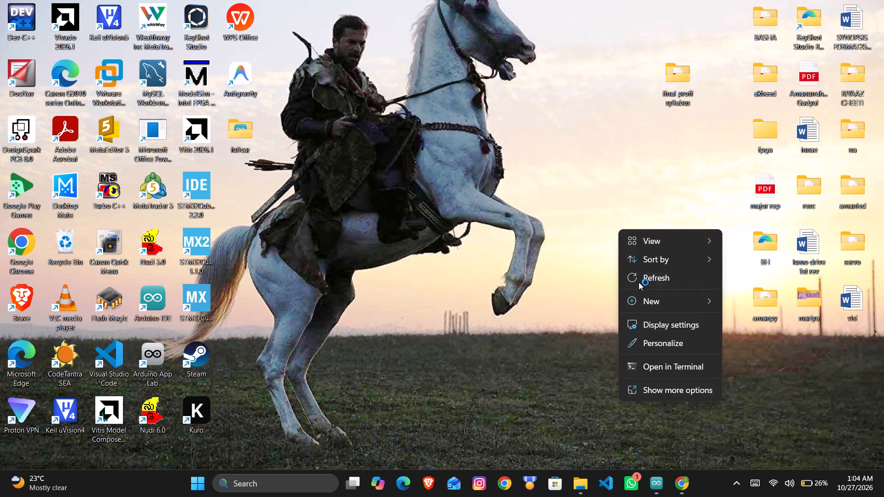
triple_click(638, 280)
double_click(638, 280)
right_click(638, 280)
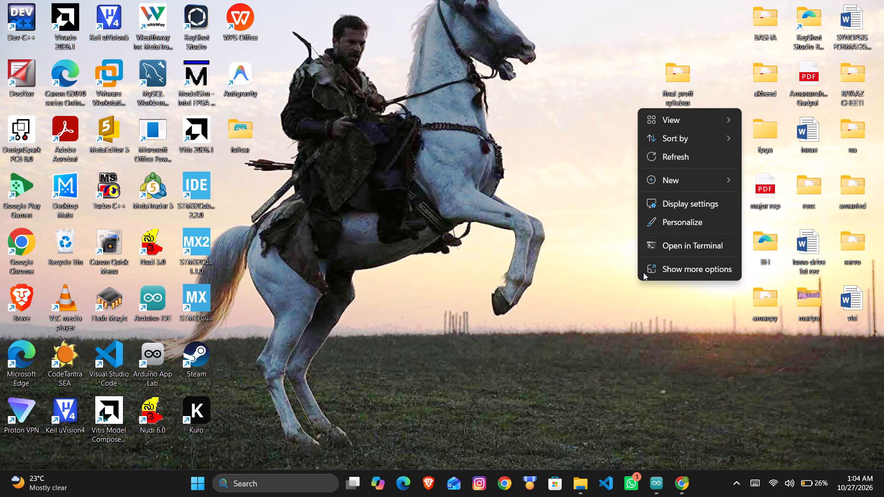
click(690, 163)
Open the Word document "lumo drive 1st rev" from the desktop.
double_click(810, 248)
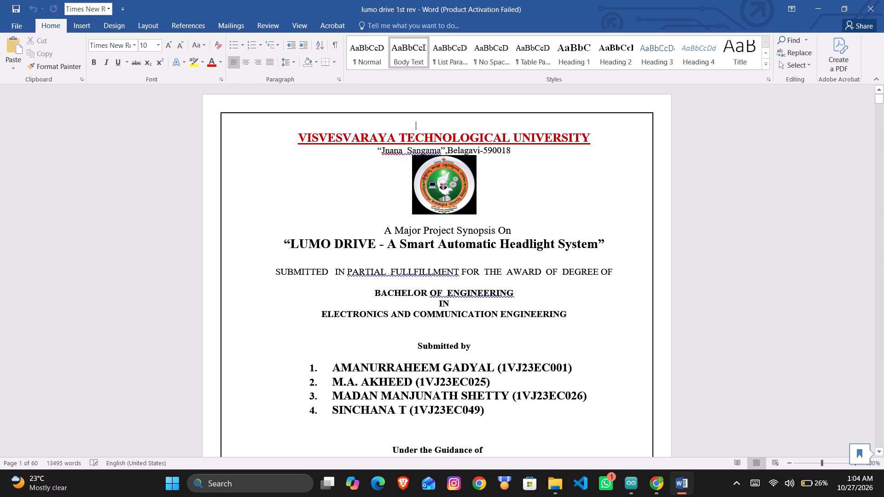
Look through the title pages and Chapter 1, checking the layout of the page headers and footers.
scroll(631, 198, down, 11)
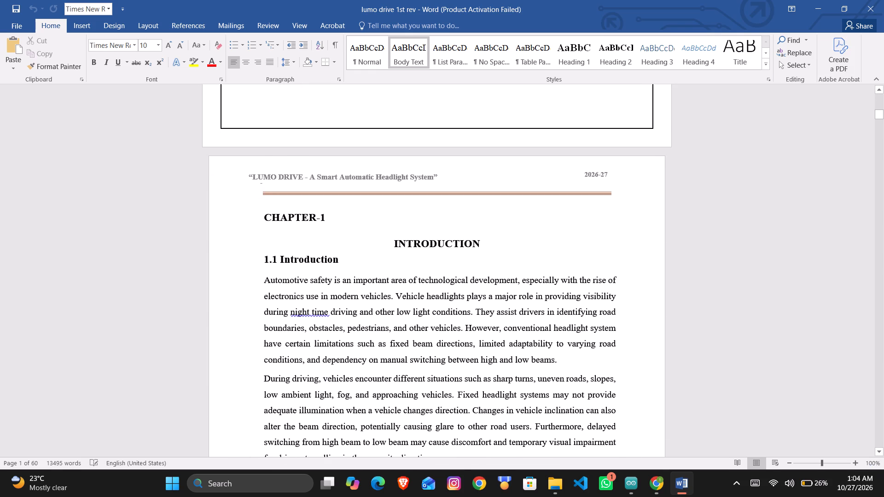
scroll(631, 198, down, 4)
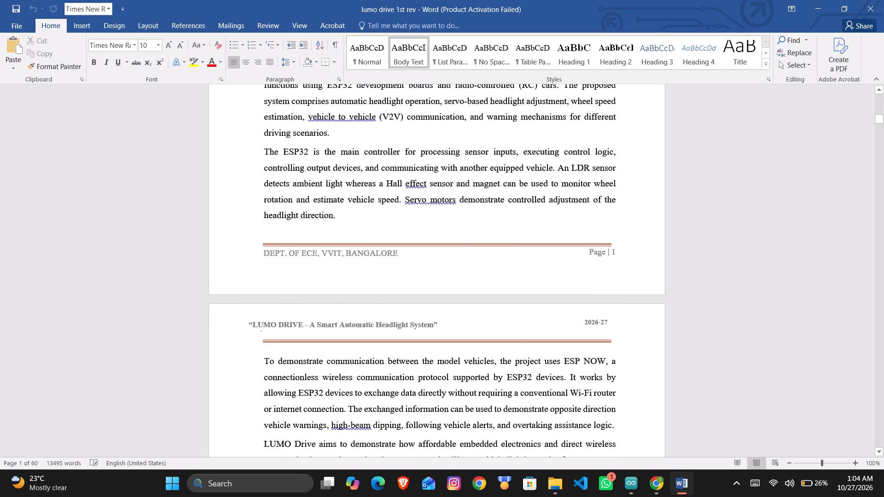
scroll(631, 198, down, 8)
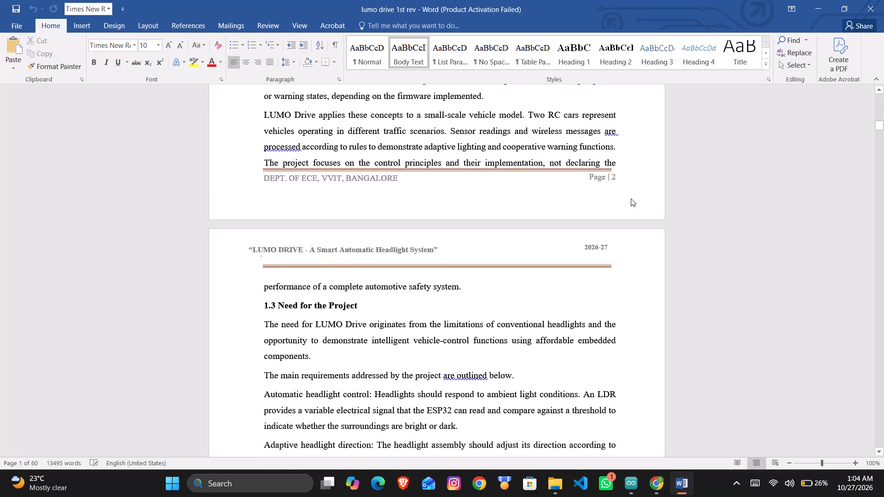
scroll(631, 198, down, 7)
scroll(631, 198, up, 1)
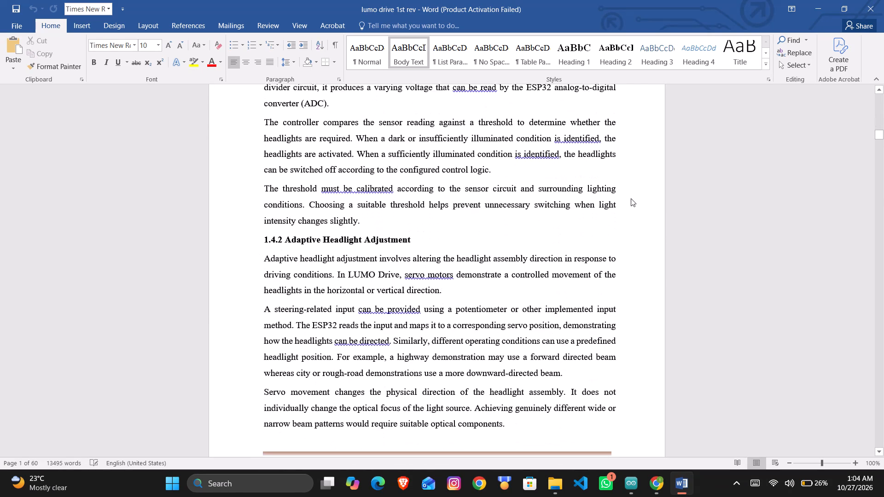
scroll(631, 198, up, 2)
scroll(463, 278, down, 1)
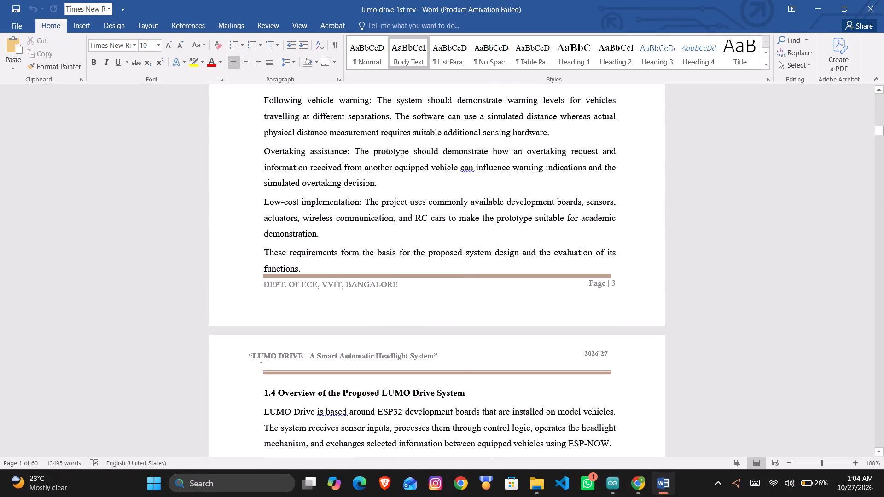
Open the Section 3 header and move the project title text box inward and down, just above the brown rule.
double_click(342, 352)
click(342, 360)
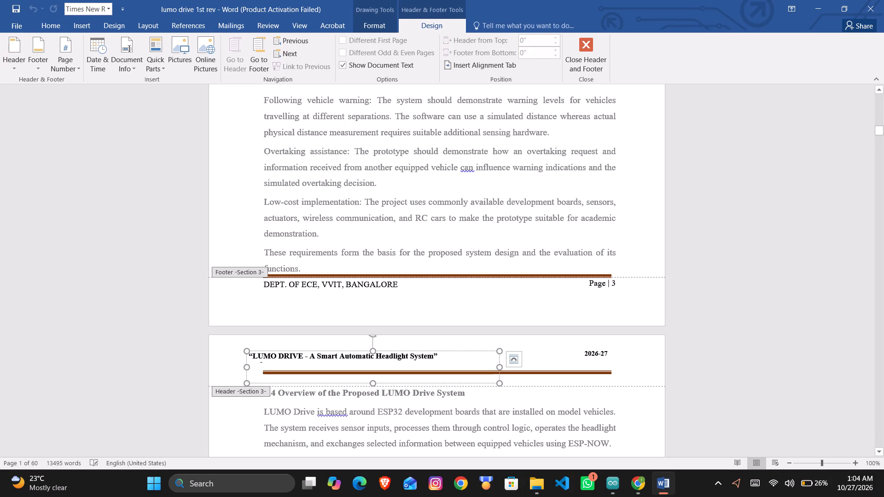
drag(332, 352, 345, 351)
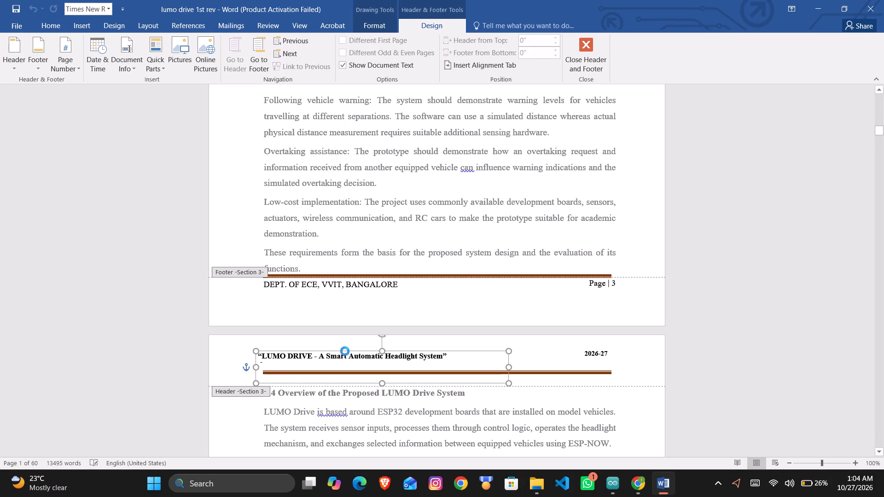
drag(345, 351, 351, 359)
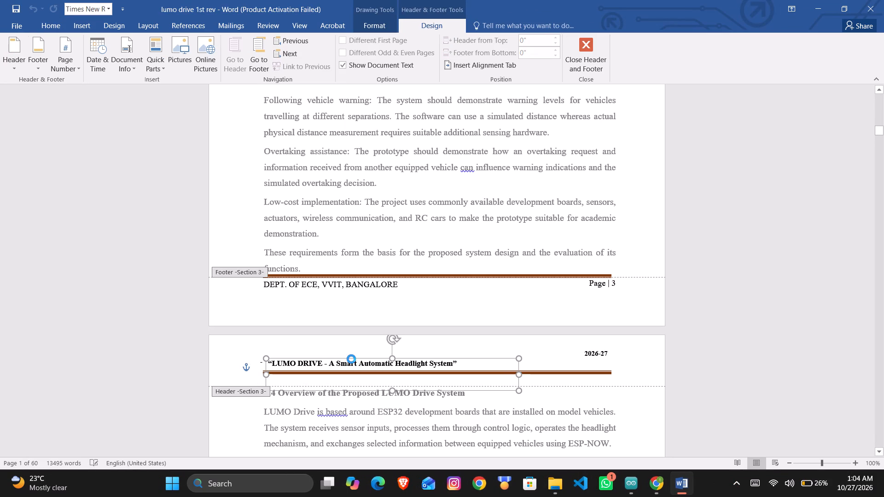
drag(351, 359, 353, 360)
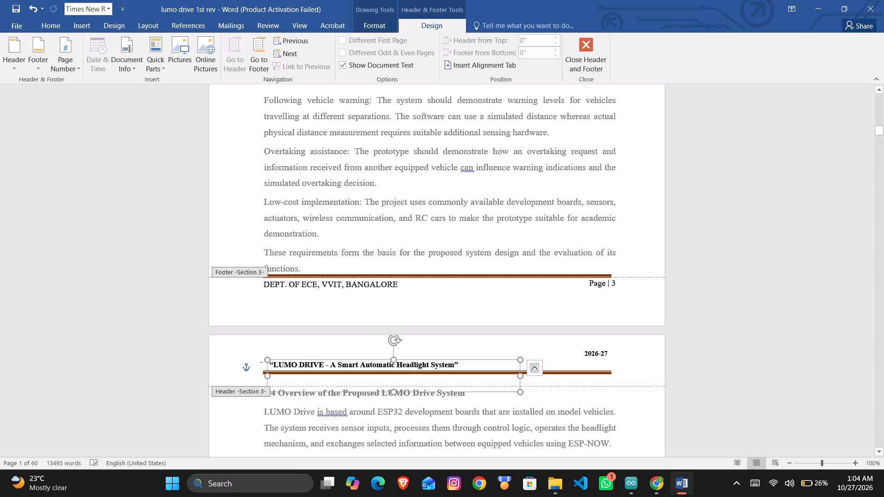
Move the "2026-27" header text box down so it sits level with the project title, just above the rule.
click(588, 348)
double_click(589, 352)
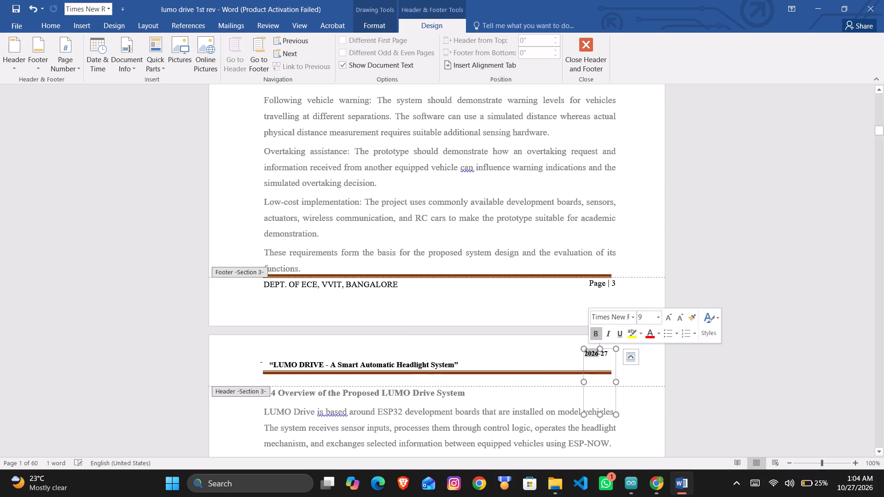
click(589, 347)
drag(589, 347, 590, 355)
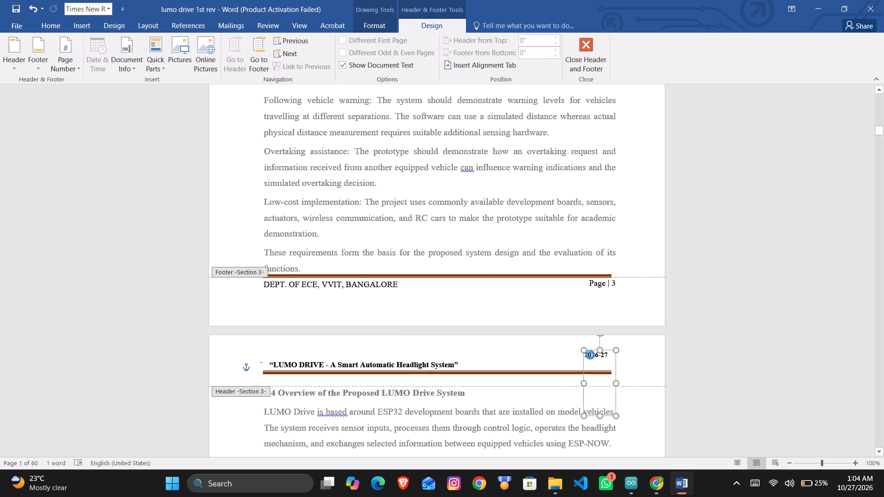
drag(590, 355, 591, 359)
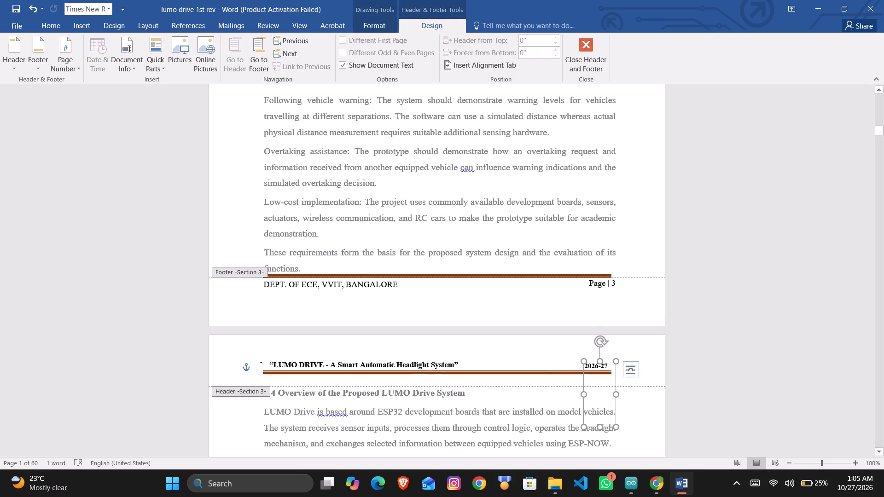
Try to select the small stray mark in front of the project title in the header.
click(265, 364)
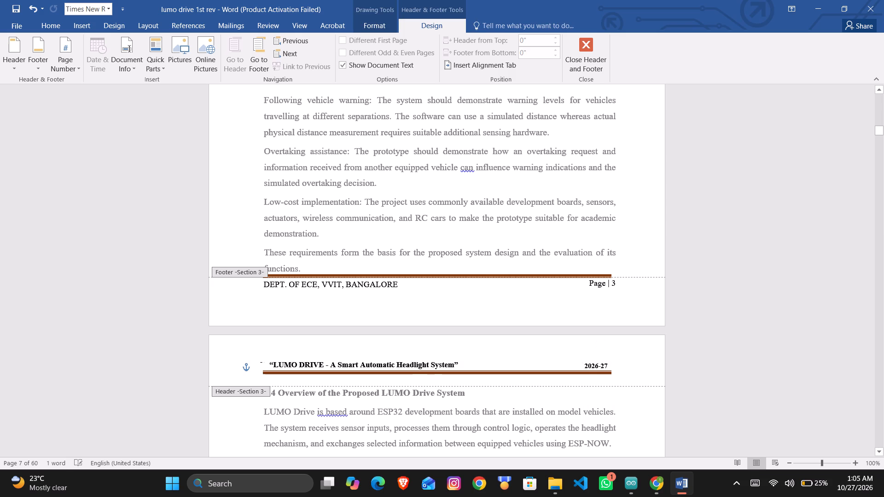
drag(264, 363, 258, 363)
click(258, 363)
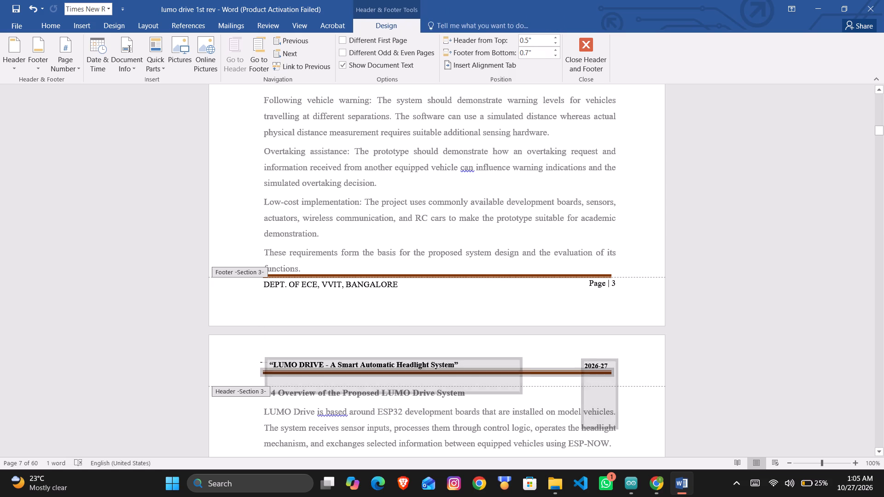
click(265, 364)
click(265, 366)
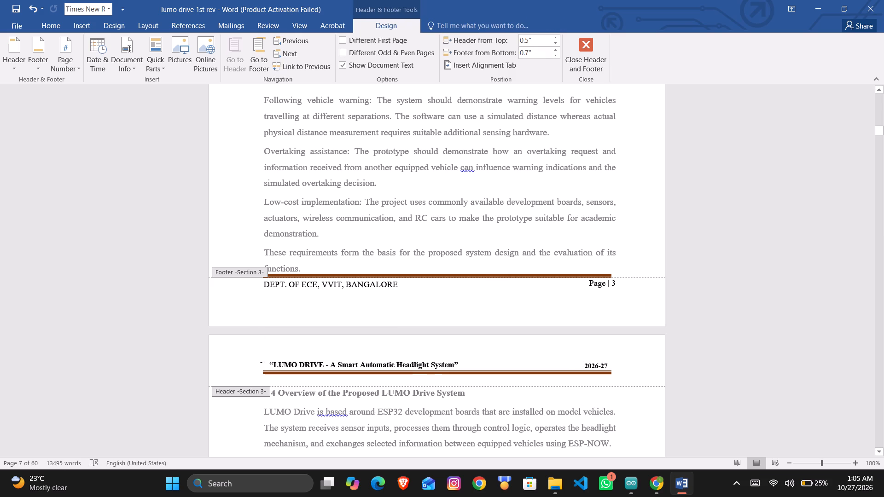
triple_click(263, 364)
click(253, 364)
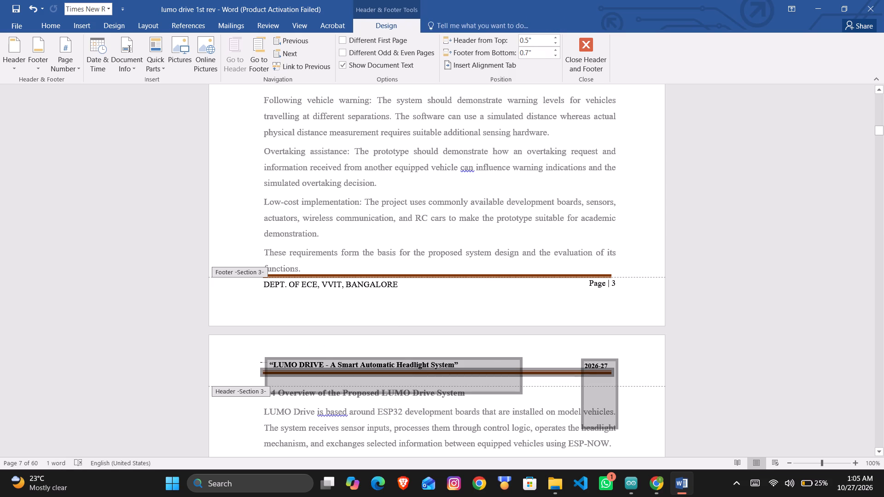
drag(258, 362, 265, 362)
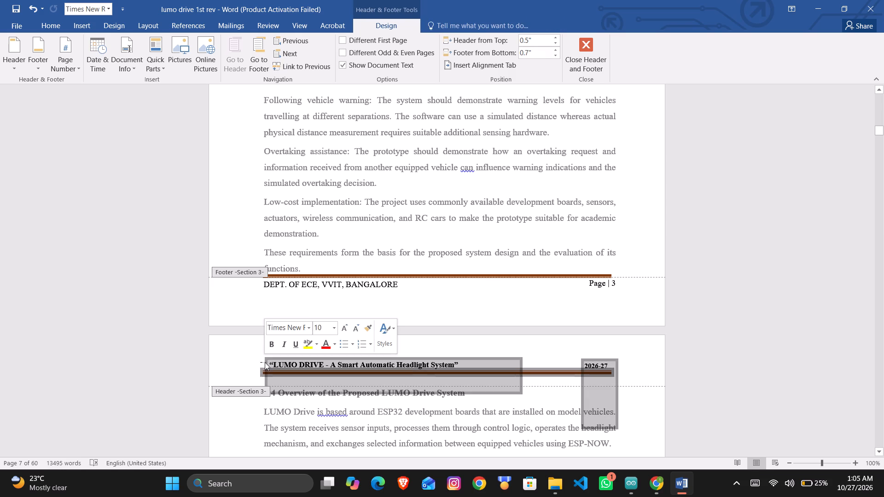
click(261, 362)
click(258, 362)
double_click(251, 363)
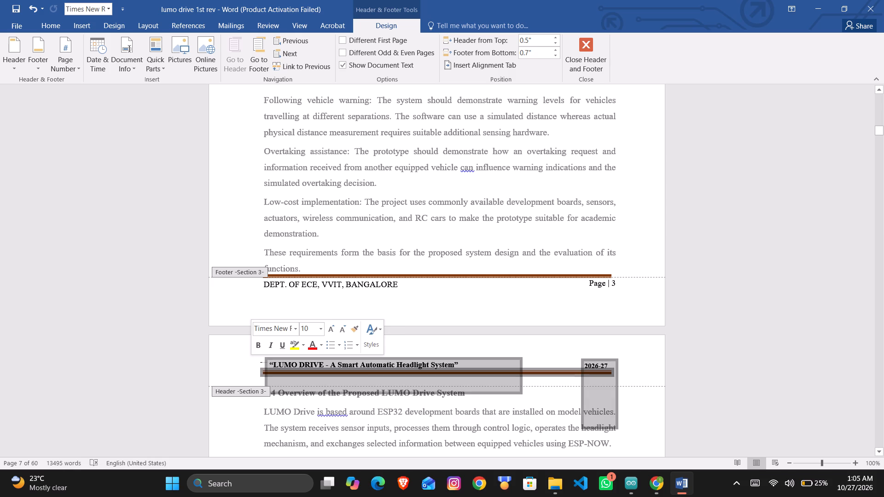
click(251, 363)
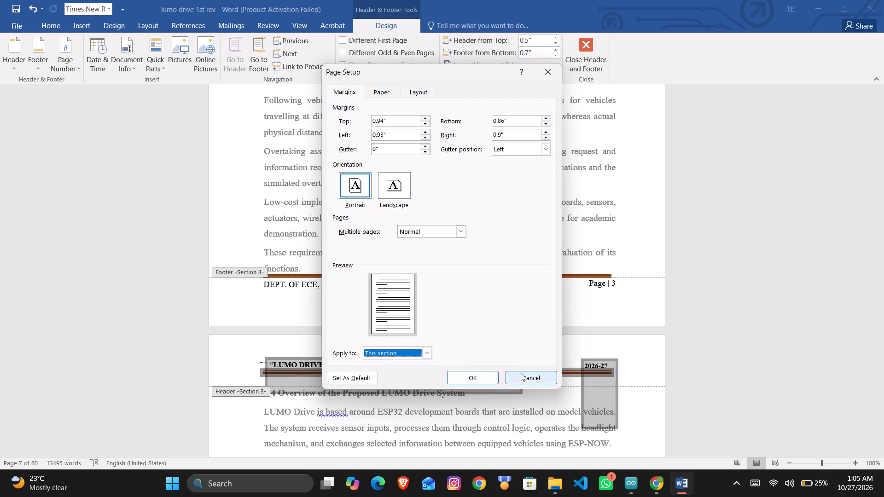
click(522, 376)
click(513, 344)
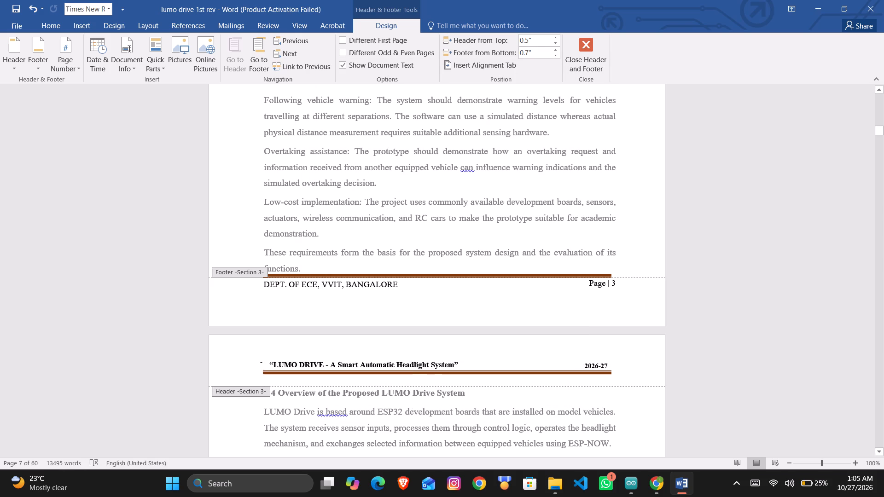
Leave header editing and return to the body text of section 1.4.
scroll(513, 344, down, 2)
double_click(508, 344)
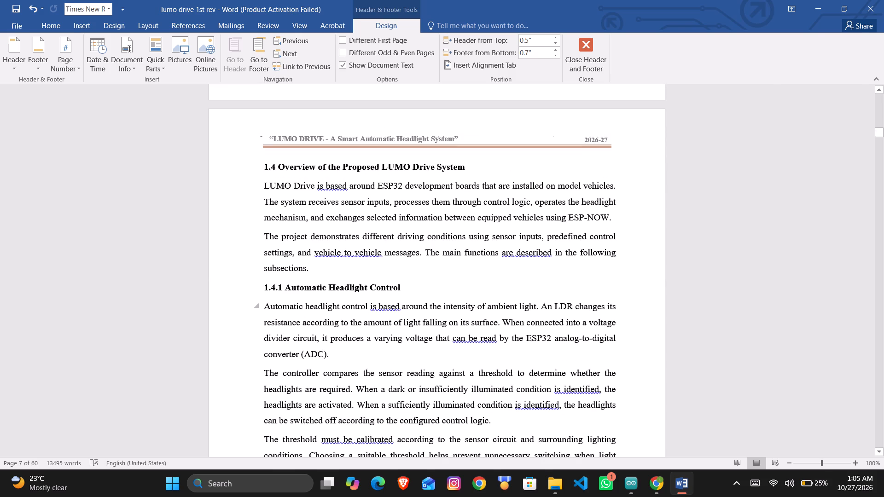
Look over the section 1.3 pages around the edited header, and dismiss the Office Activation Wizard.
scroll(508, 344, up, 2)
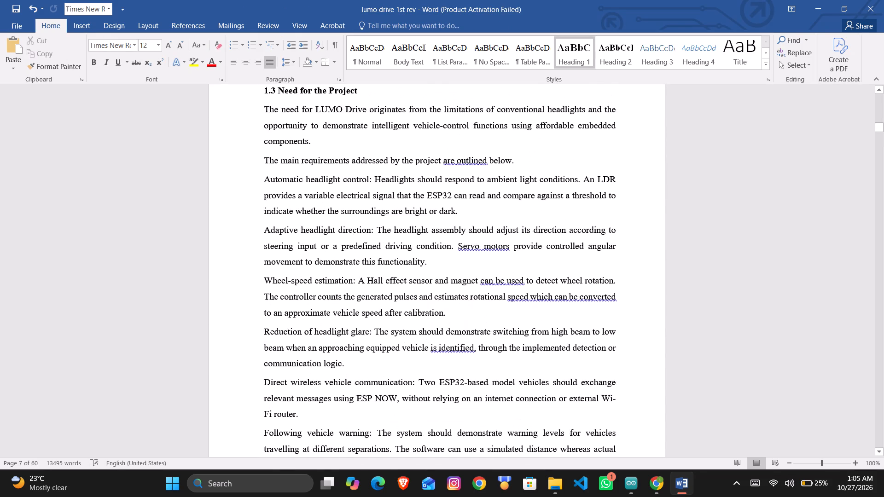
scroll(508, 344, up, 2)
scroll(508, 344, down, 2)
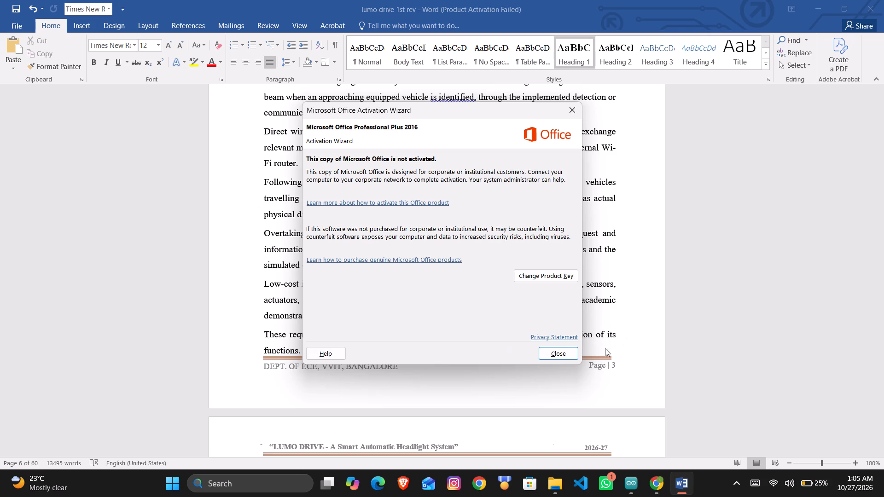
click(569, 355)
Look through the report pages from section 1.4 to the comparison table in section 3.3.
scroll(569, 355, down, 3)
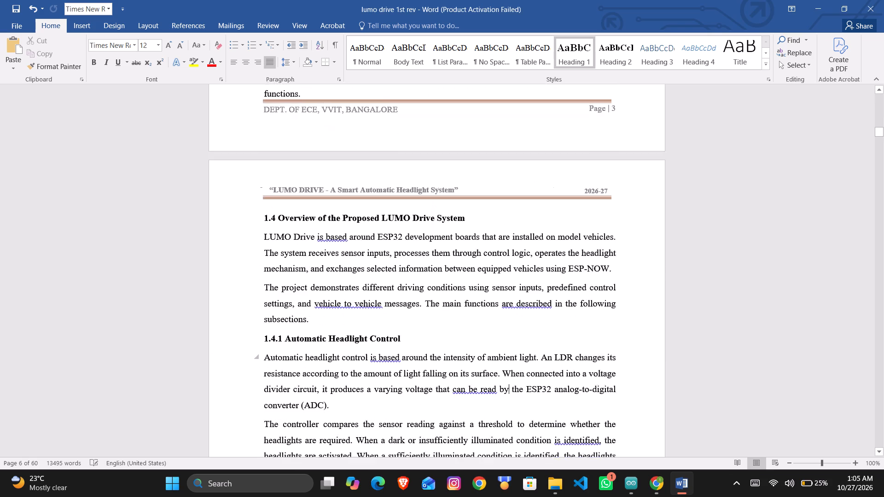
scroll(569, 355, down, 5)
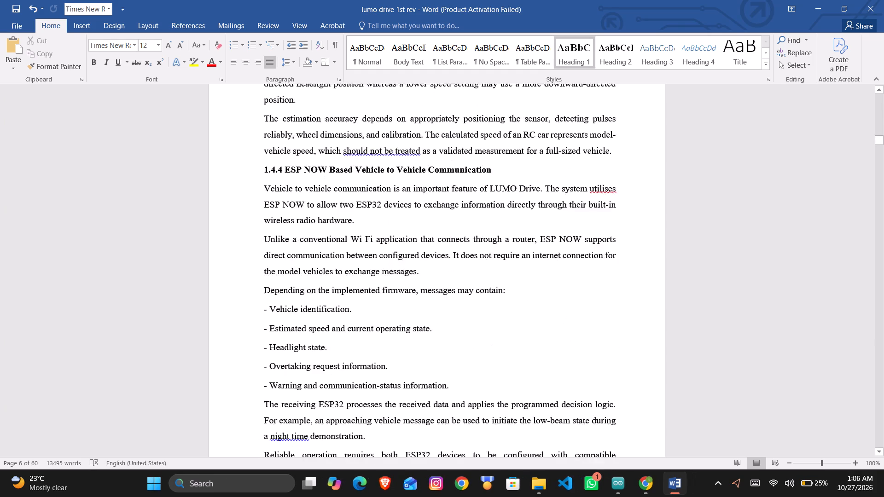
scroll(569, 355, down, 5)
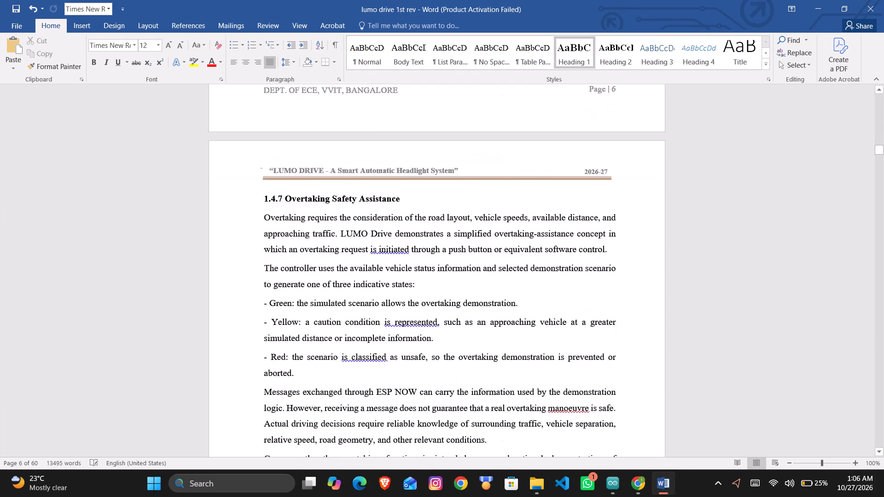
scroll(569, 355, down, 5)
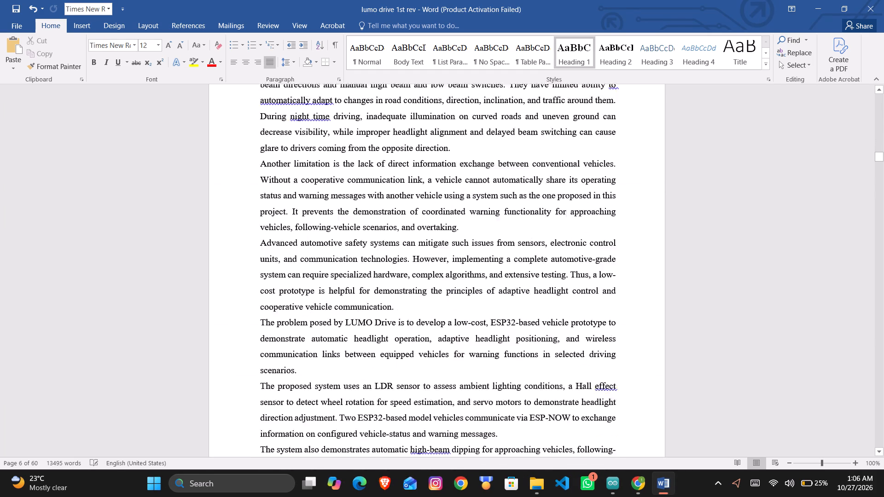
scroll(569, 355, down, 5)
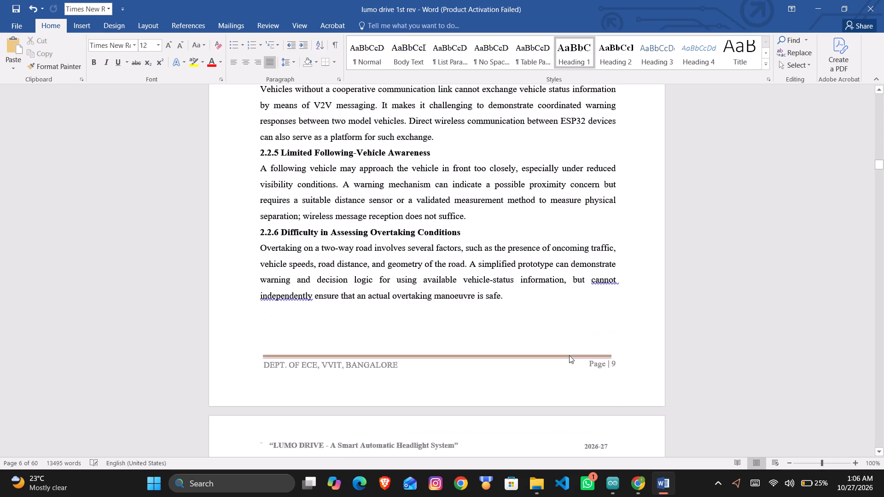
scroll(569, 355, down, 5)
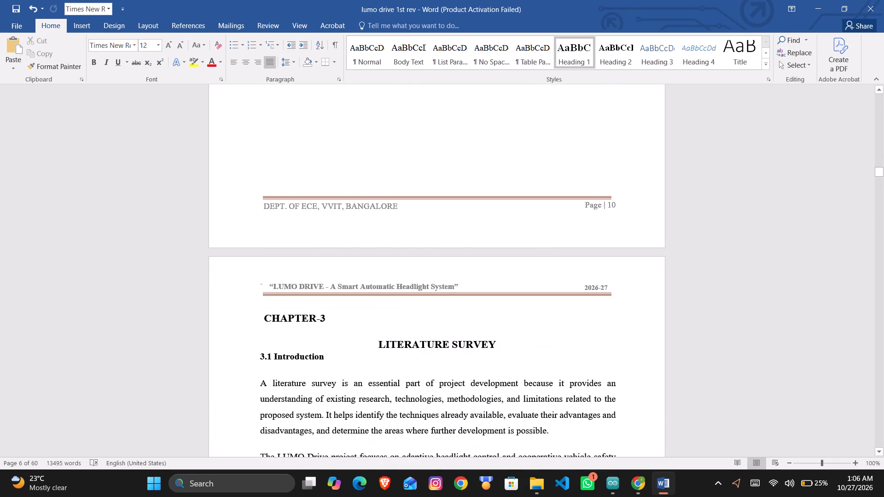
scroll(569, 355, down, 5)
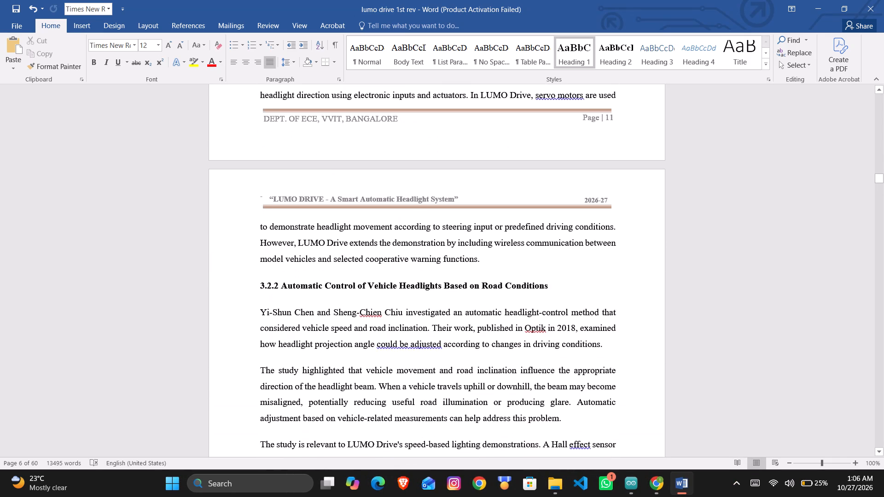
scroll(569, 355, down, 4)
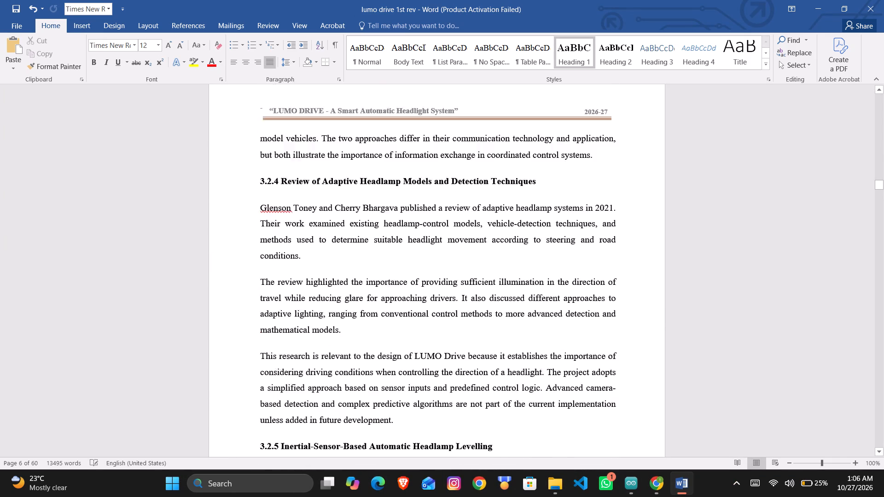
scroll(569, 355, down, 4)
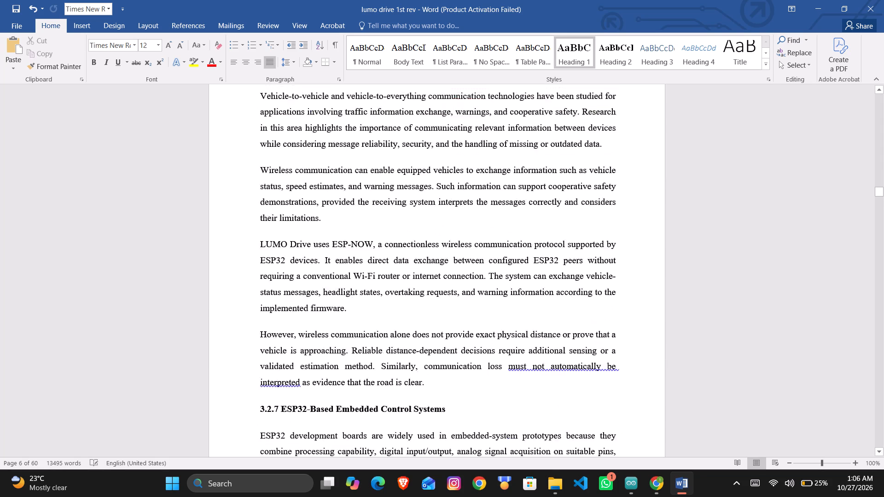
scroll(569, 355, down, 4)
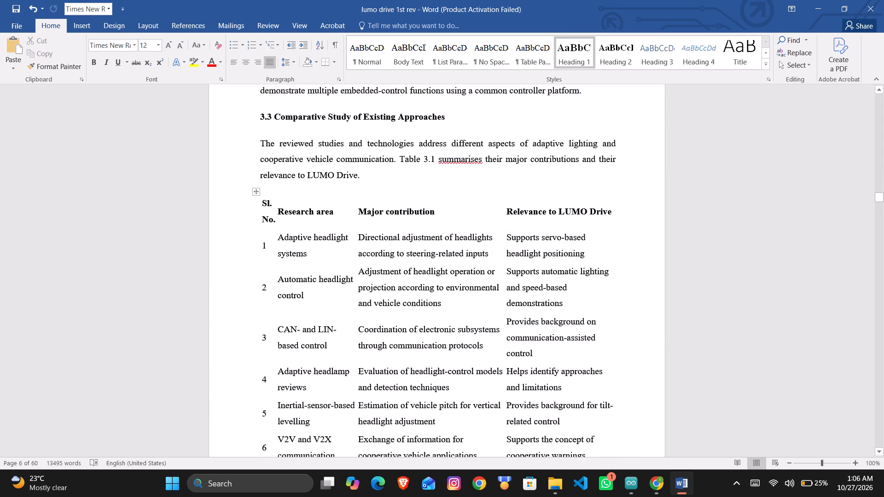
scroll(569, 355, down, 1)
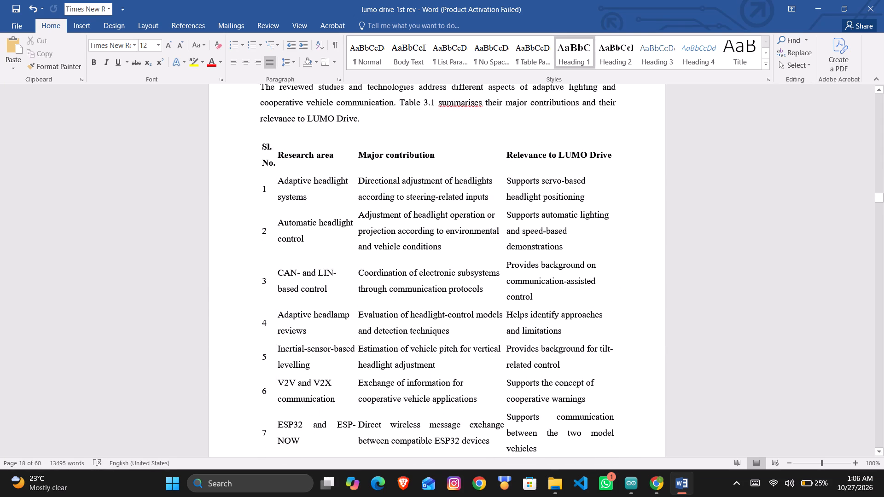
Select all of Table 3.1 and use Draw Table to draw a solid border down its left edge, from the header row through row 7.
click(256, 134)
click(260, 142)
drag(261, 145, 284, 155)
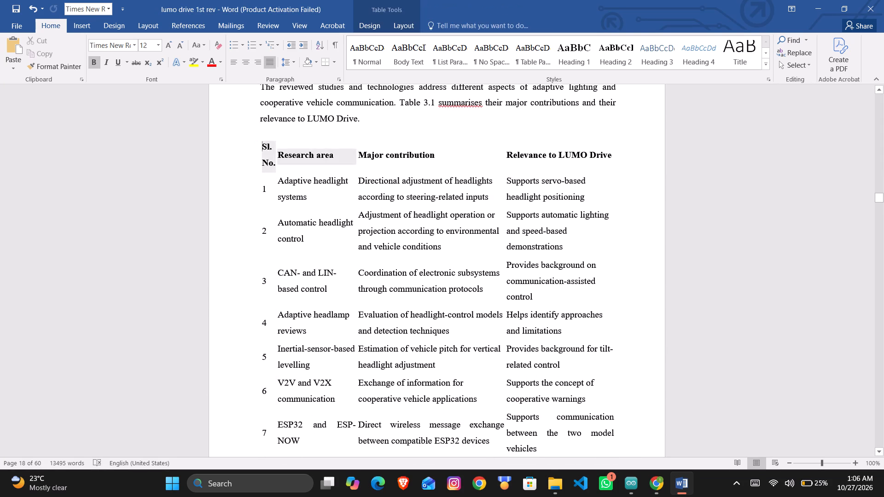
drag(284, 155, 540, 367)
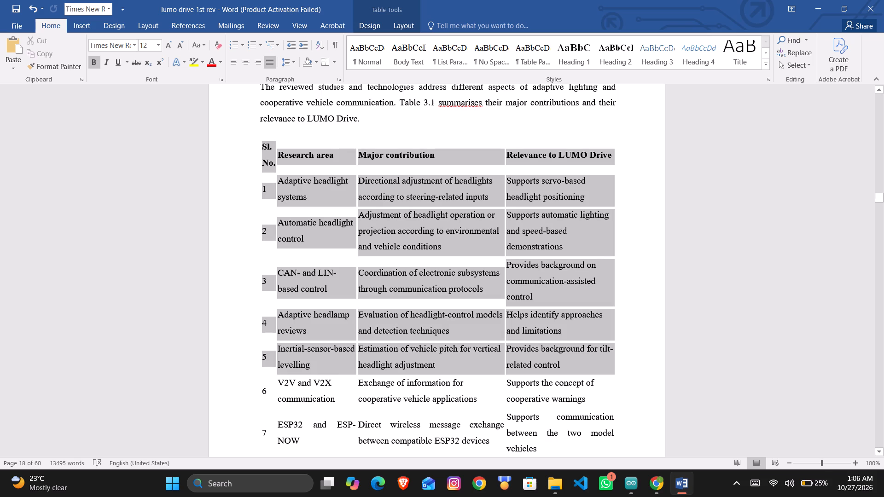
drag(540, 367, 539, 485)
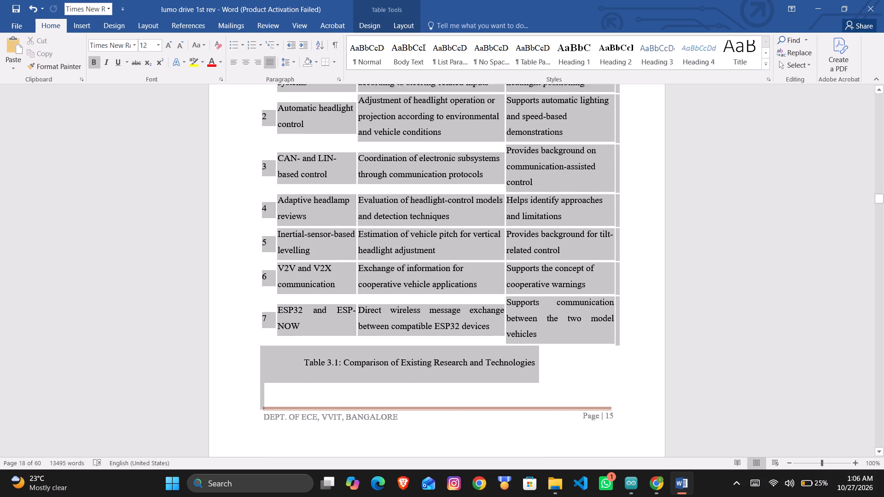
drag(539, 485, 535, 191)
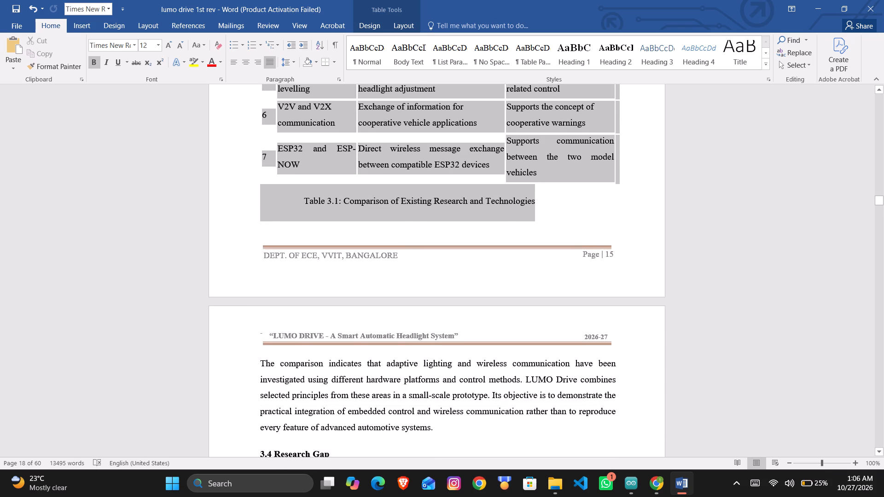
drag(535, 191, 588, 172)
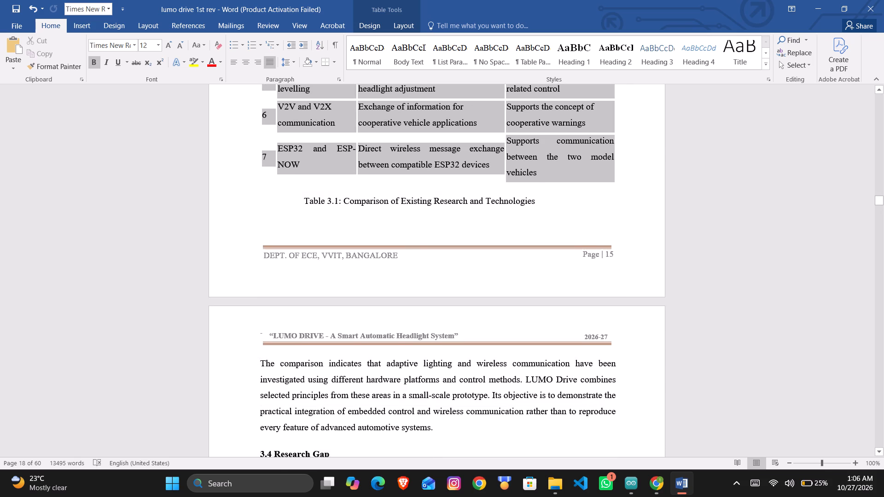
drag(588, 172, 587, 171)
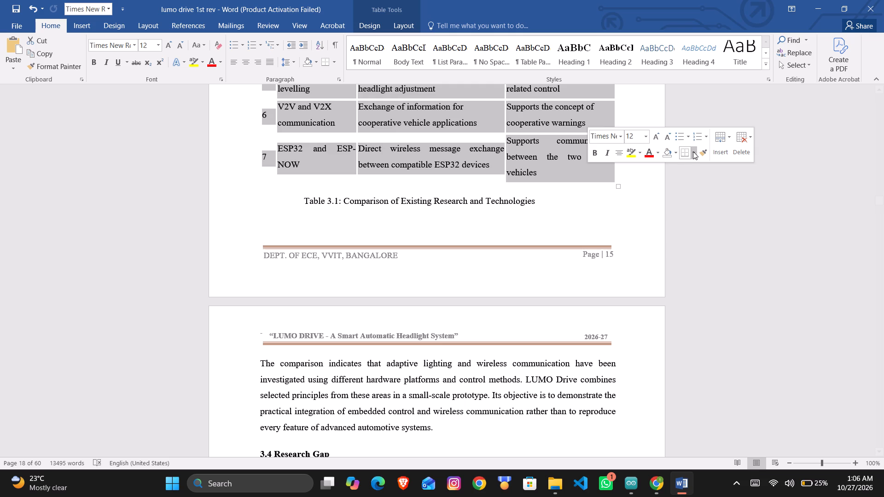
click(693, 153)
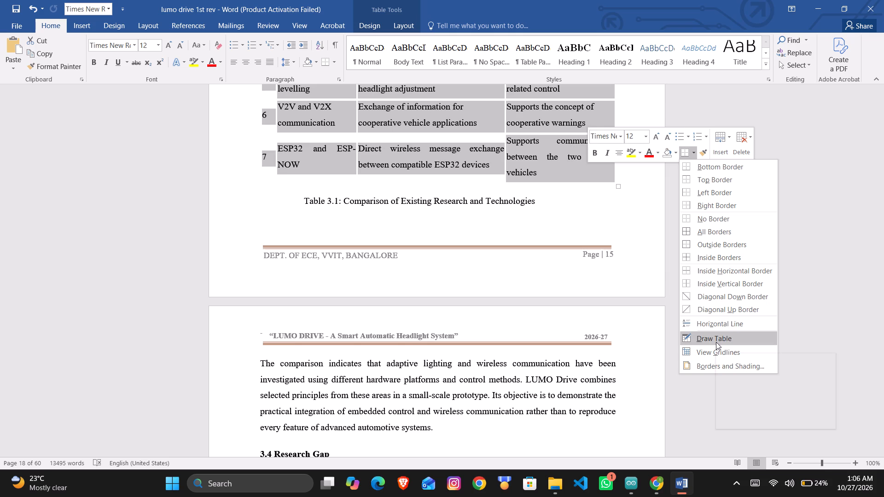
click(716, 342)
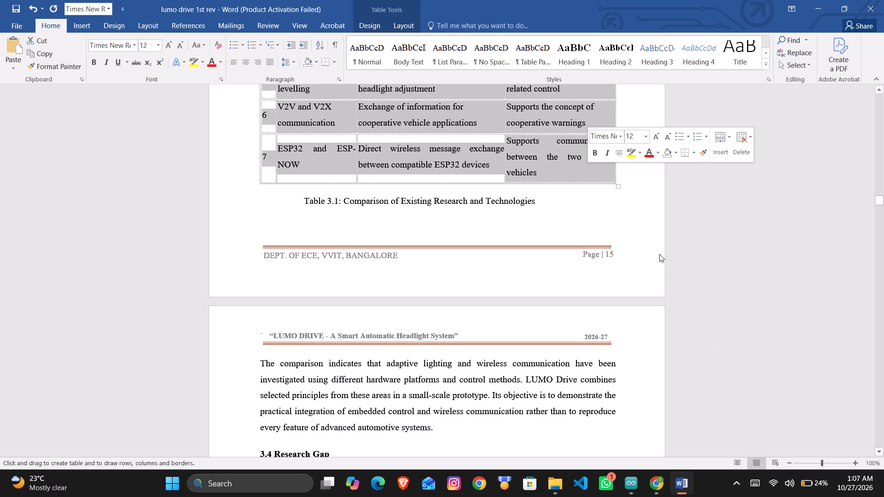
scroll(655, 247, up, 3)
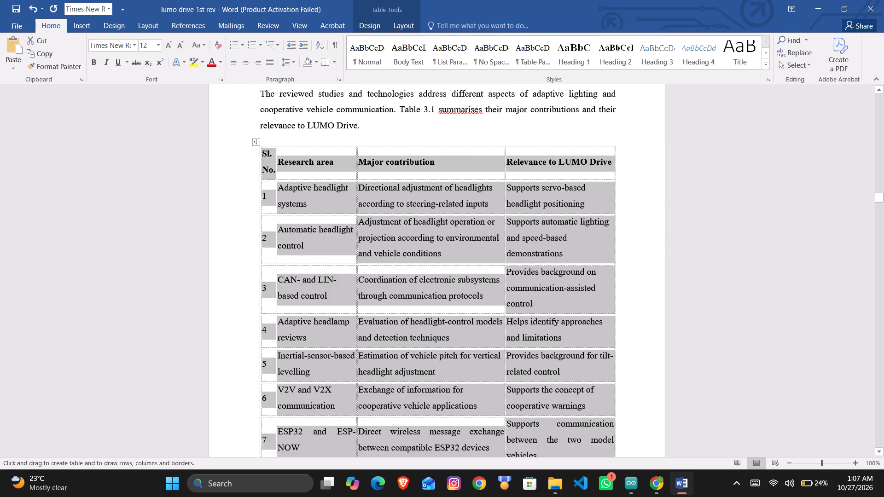
scroll(655, 247, up, 1)
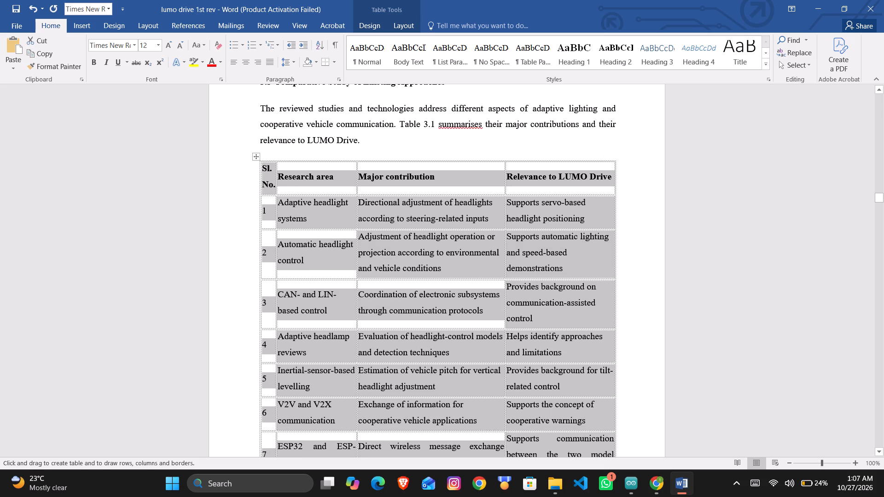
drag(260, 161, 264, 229)
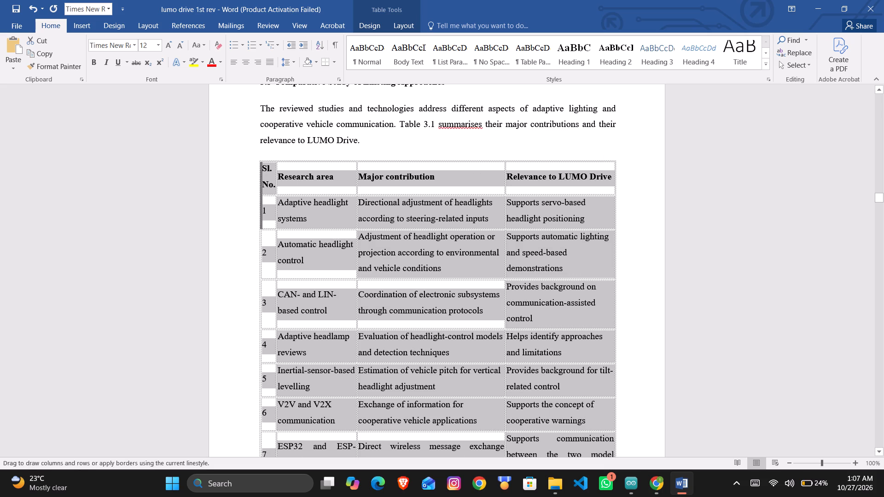
drag(264, 229, 263, 391)
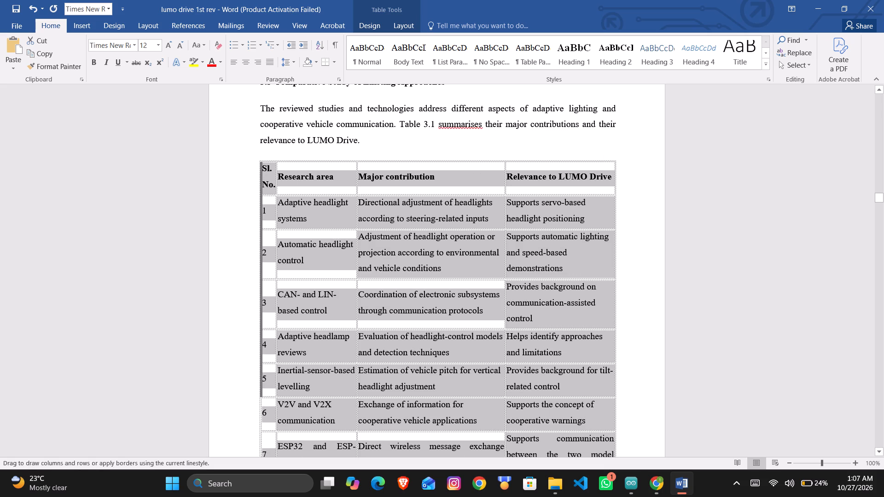
drag(263, 391, 261, 452)
drag(261, 452, 262, 371)
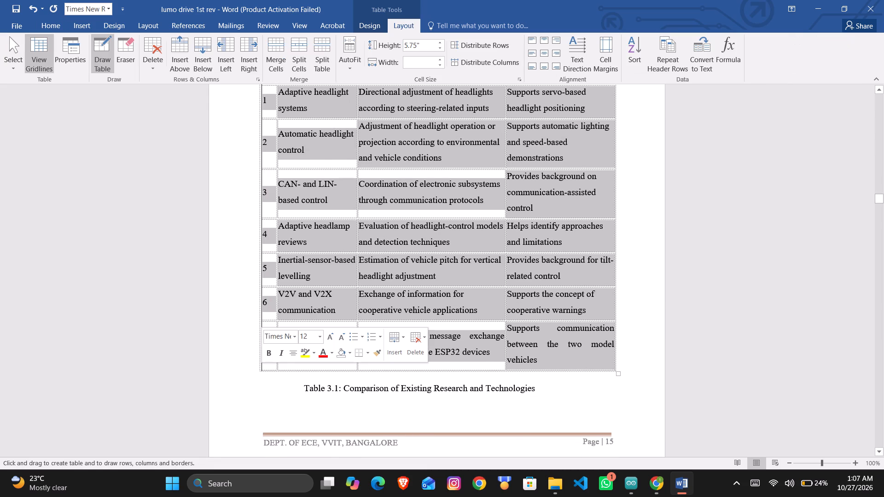
Try to draw a border line along the bottom edge of Table 3.1, under row 7, with Draw Table.
drag(262, 371, 503, 368)
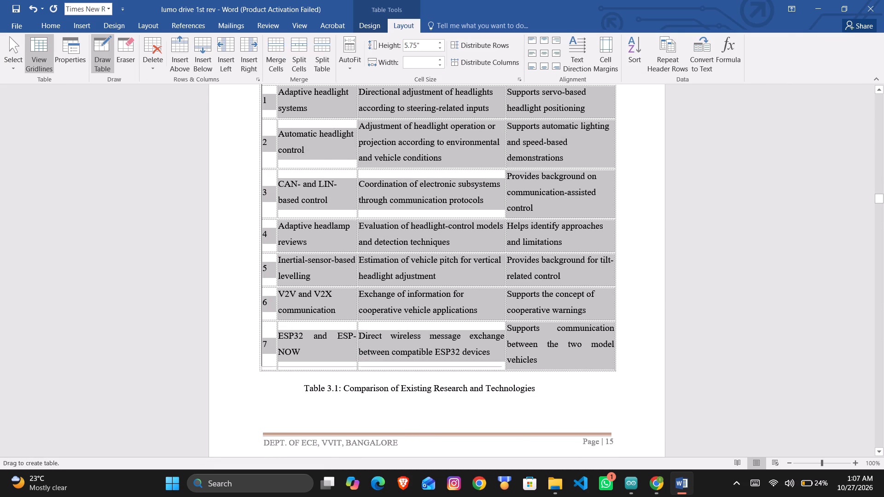
drag(503, 368, 612, 367)
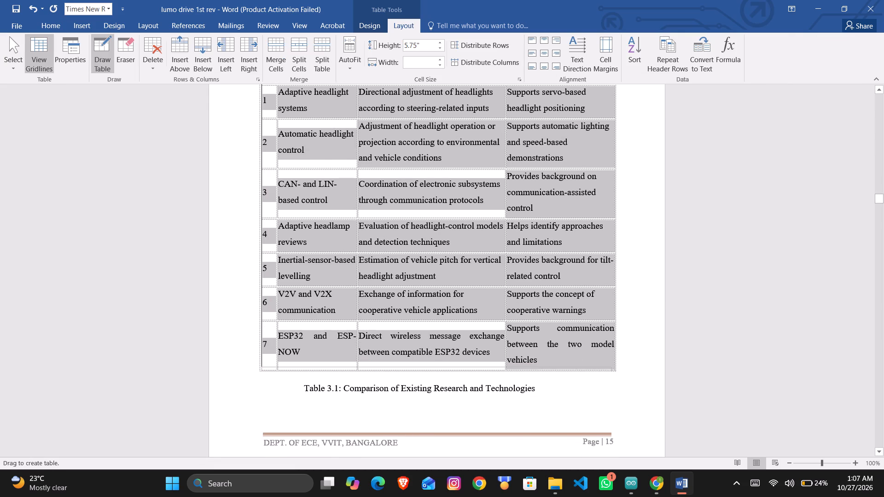
drag(612, 367, 613, 370)
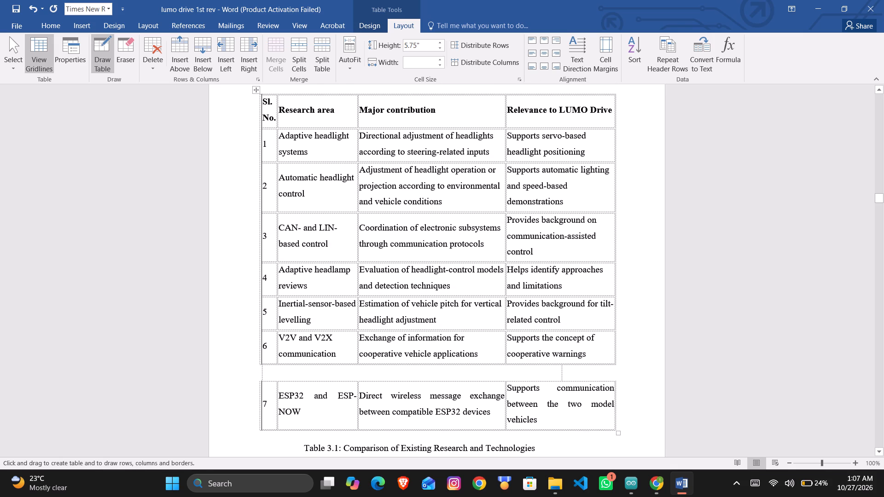
Draw border lines along the full right edge and across the top edge of Table 3.1.
drag(615, 431, 610, 219)
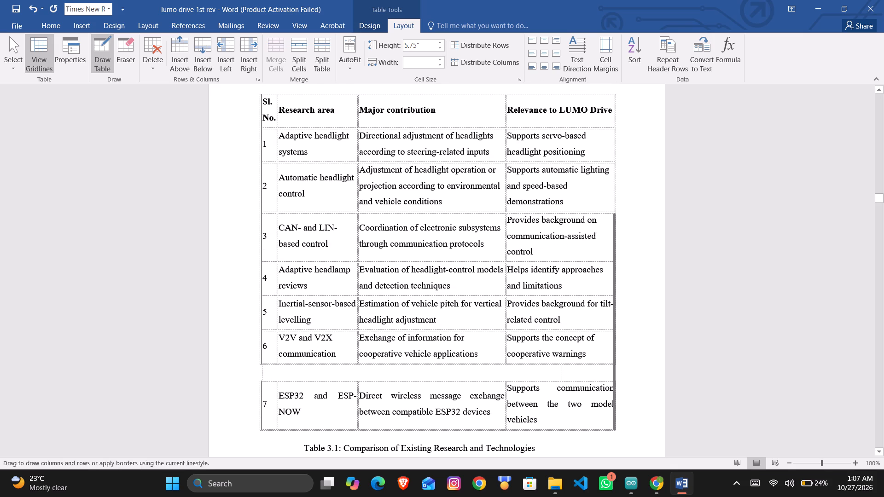
drag(610, 219, 612, 98)
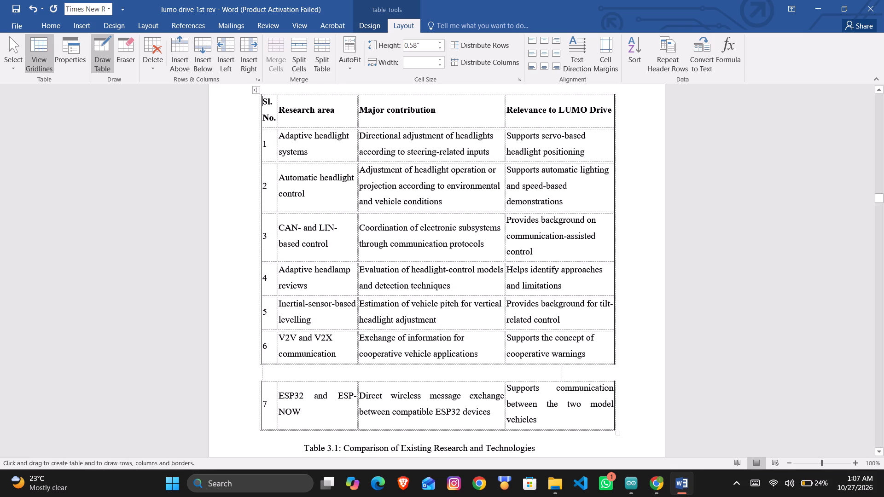
drag(614, 95, 304, 110)
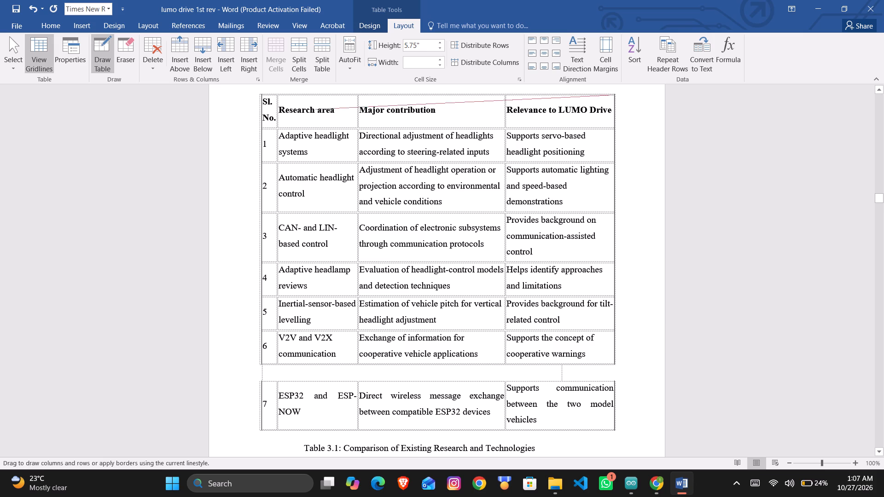
drag(304, 110, 263, 95)
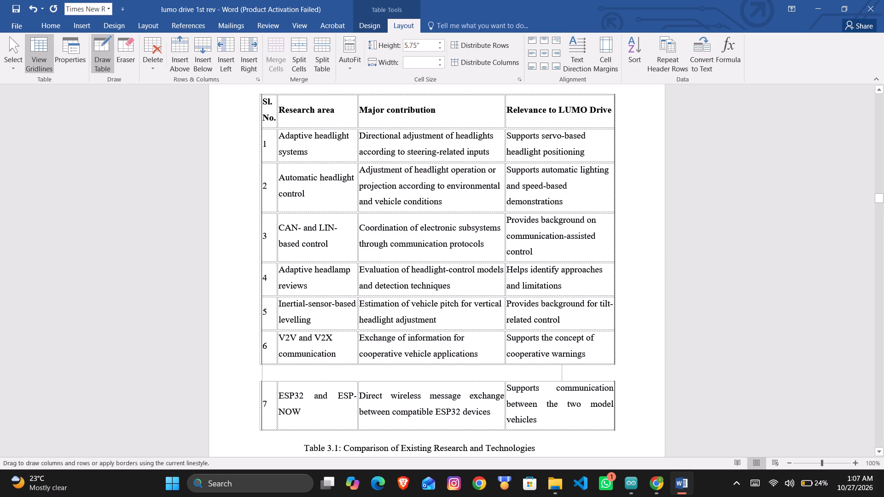
drag(263, 95, 261, 95)
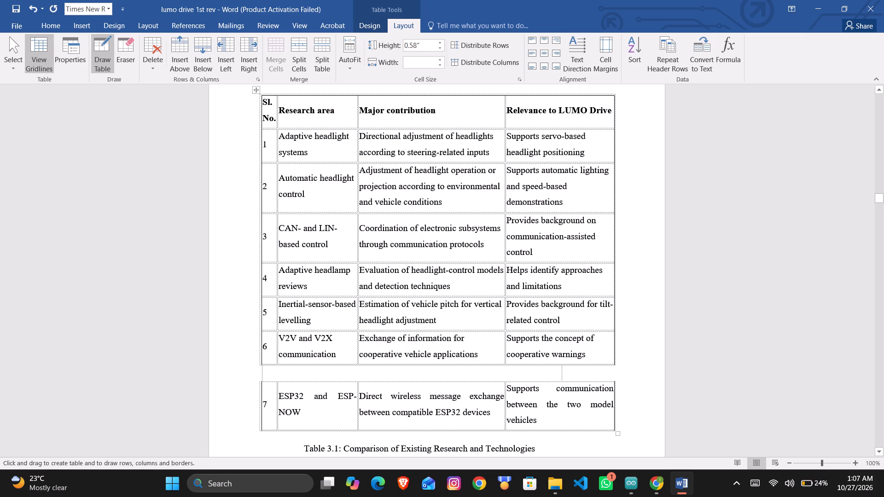
Draw vertical border lines on both sides of the Major contribution column, from the header row to row 7.
drag(358, 98, 321, 132)
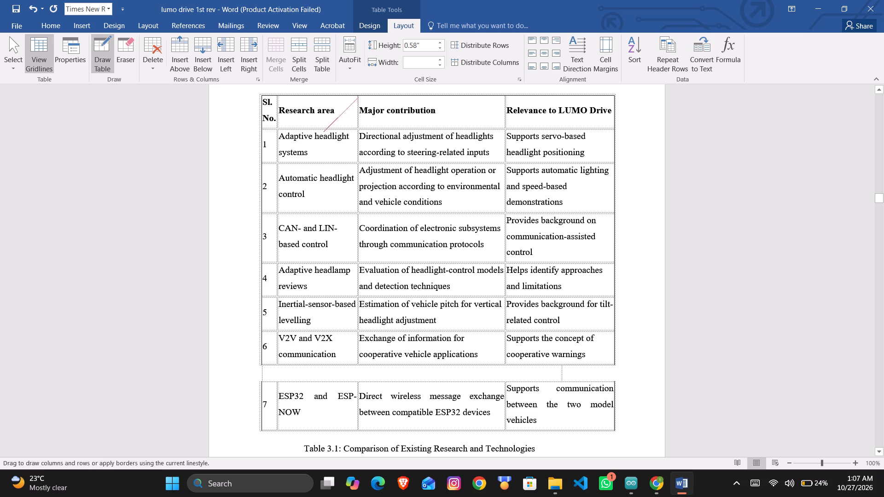
drag(321, 132, 366, 247)
drag(366, 247, 360, 415)
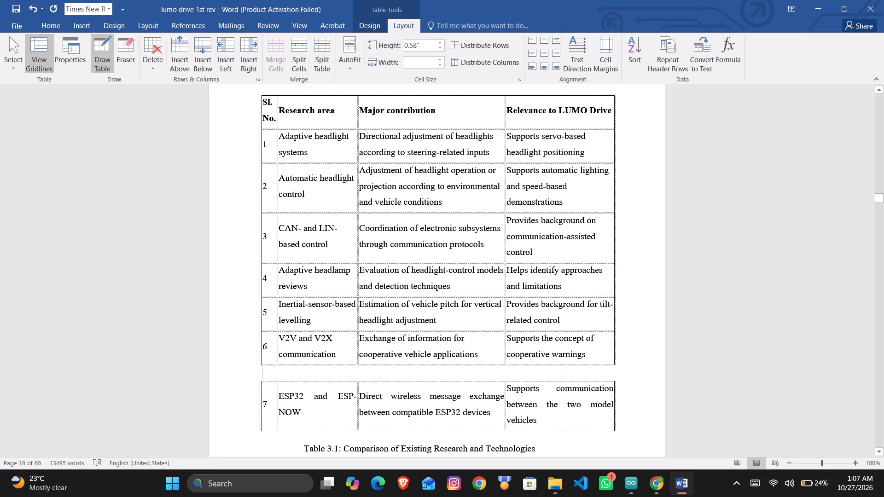
drag(505, 431, 506, 131)
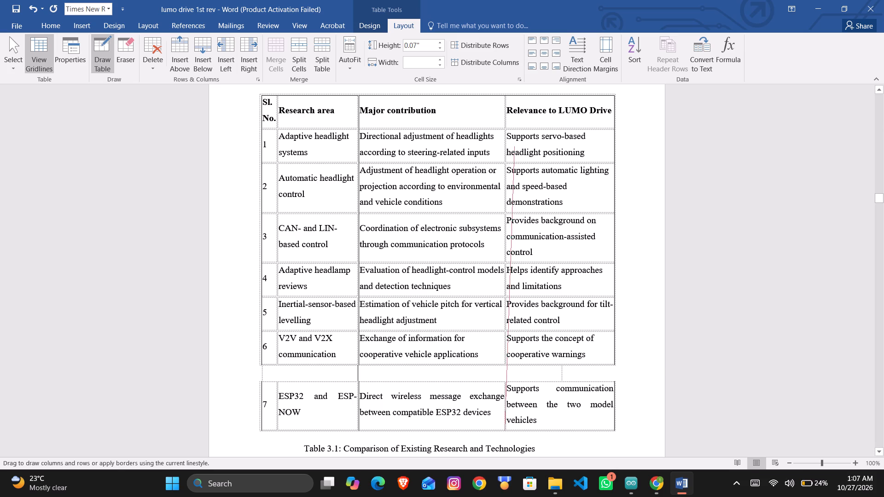
drag(506, 131, 505, 108)
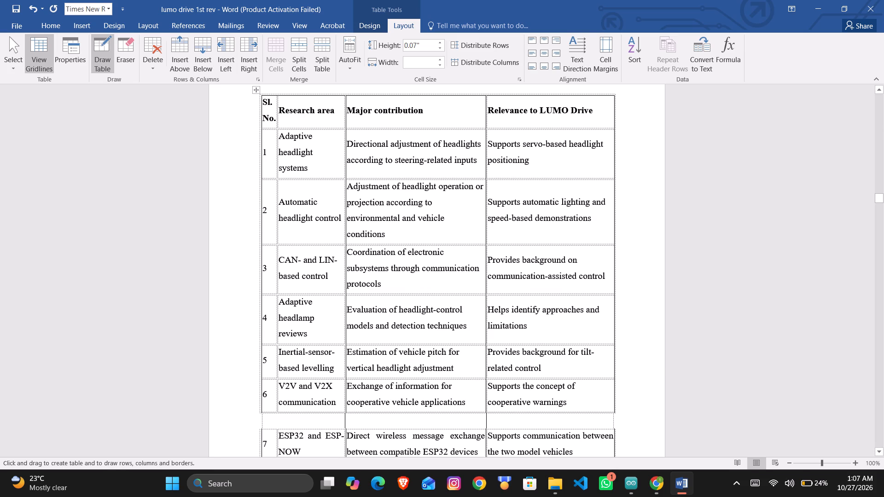
Draw horizontal border lines across the full table width under the header row and under rows 1, 2 and 3.
drag(262, 129, 588, 123)
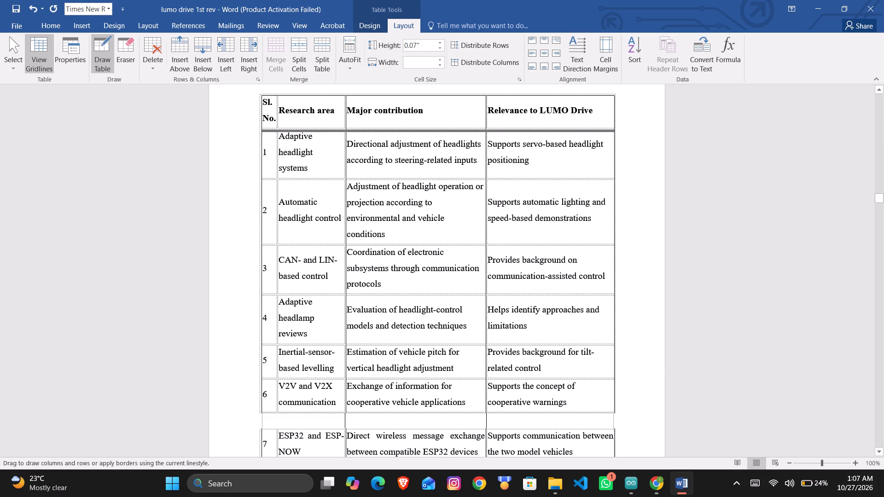
drag(588, 123, 594, 125)
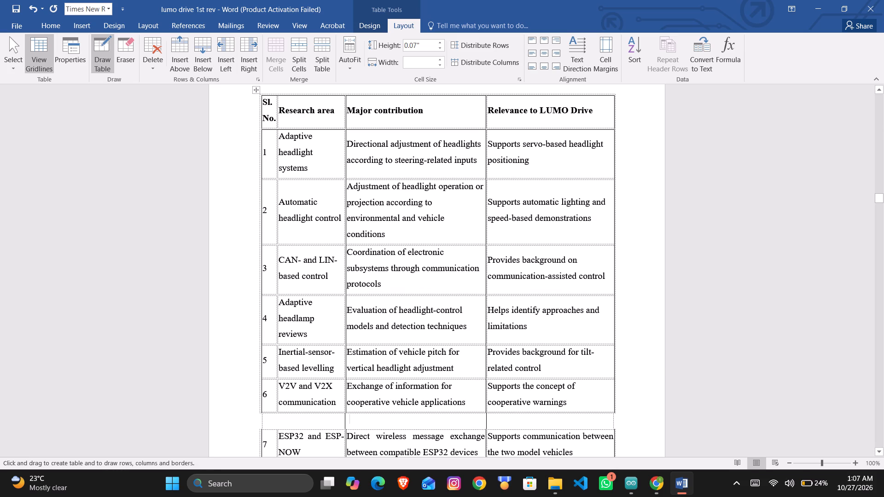
drag(262, 178, 537, 182)
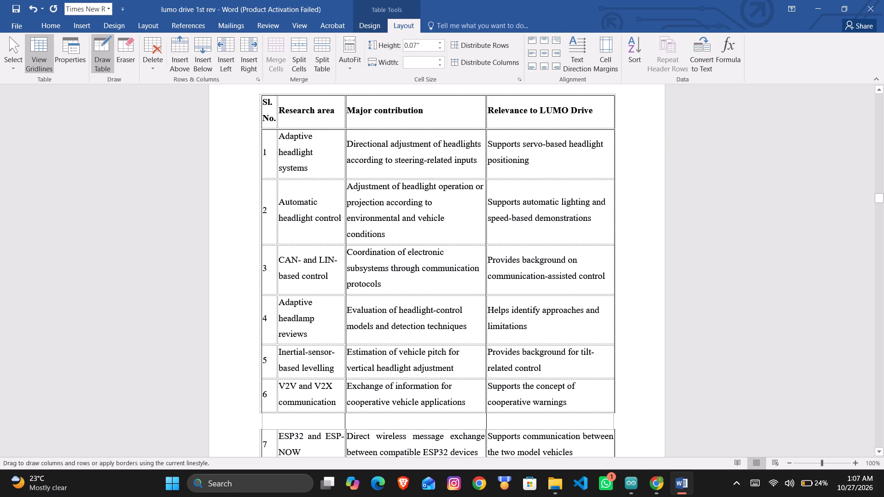
drag(537, 182, 609, 178)
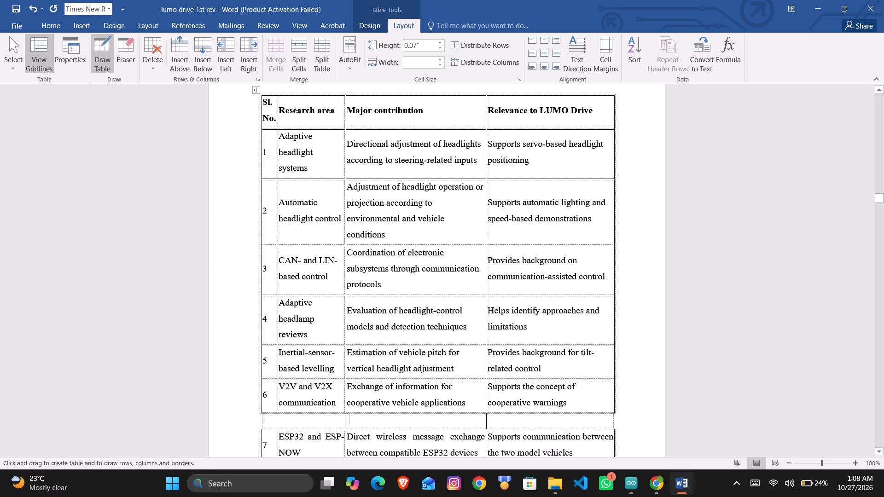
drag(263, 246, 619, 248)
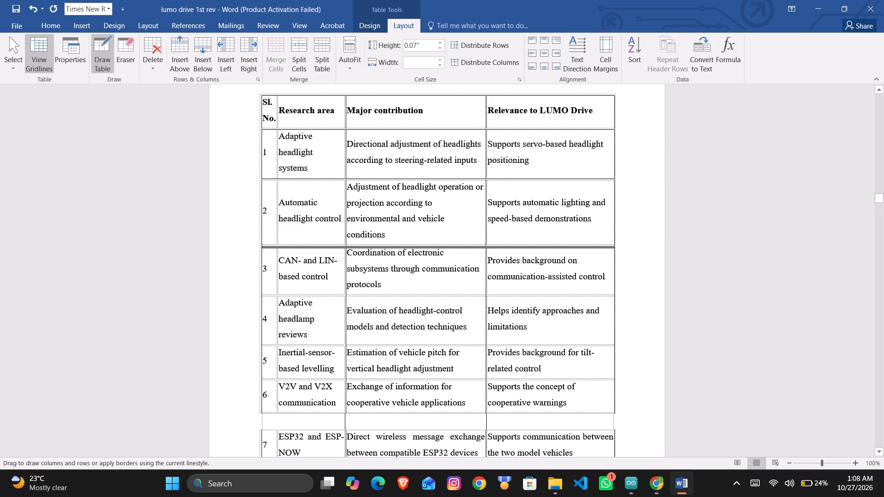
drag(260, 295, 304, 289)
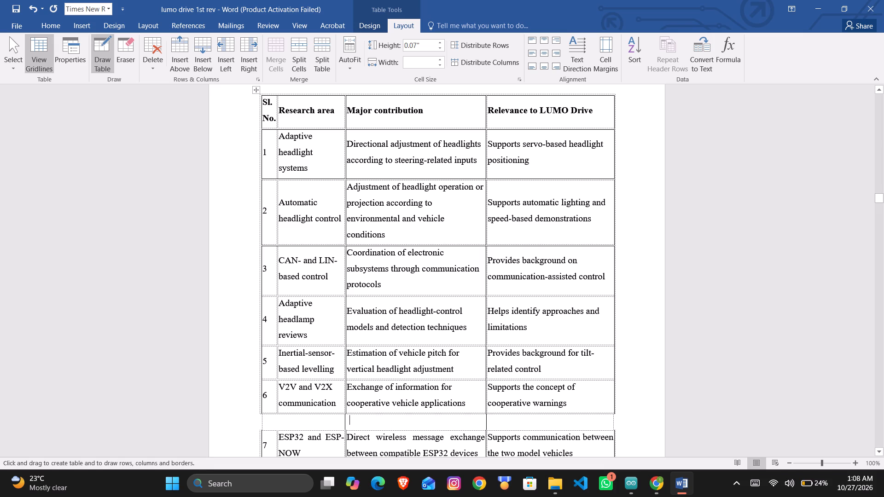
drag(304, 289, 616, 297)
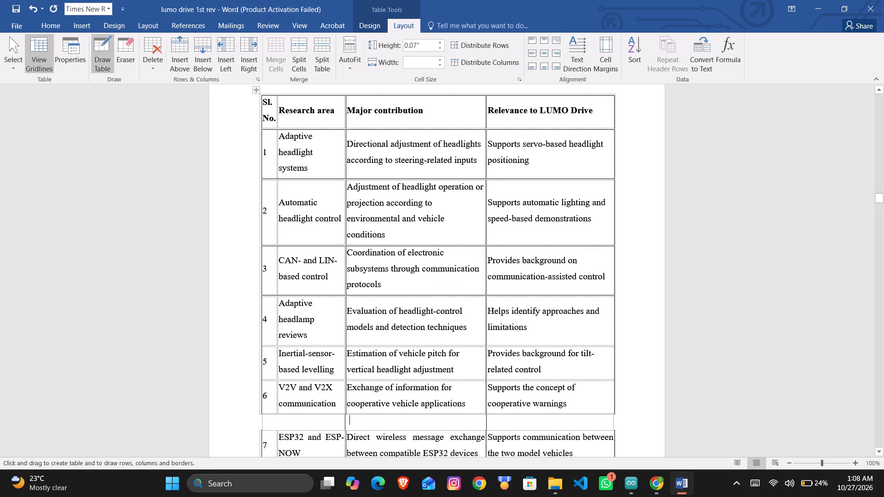
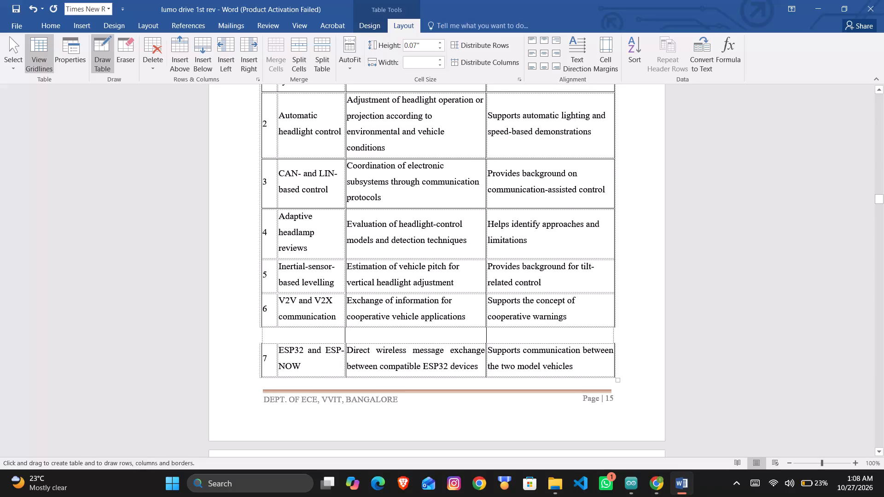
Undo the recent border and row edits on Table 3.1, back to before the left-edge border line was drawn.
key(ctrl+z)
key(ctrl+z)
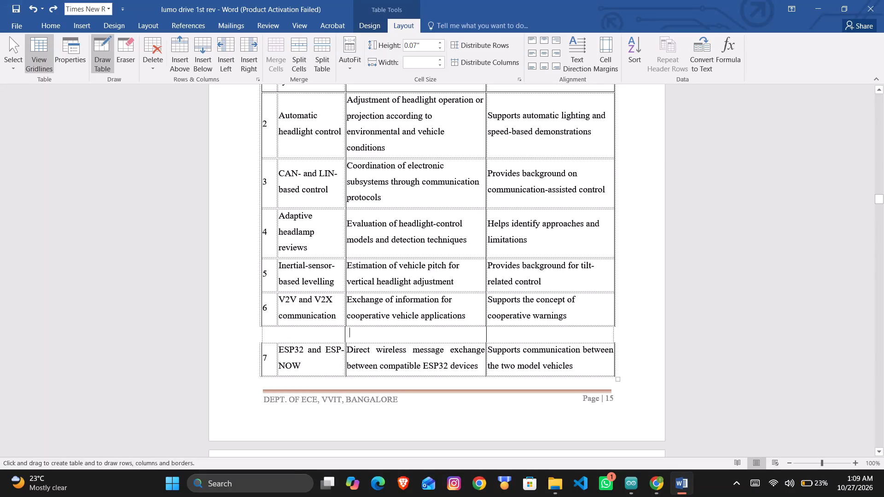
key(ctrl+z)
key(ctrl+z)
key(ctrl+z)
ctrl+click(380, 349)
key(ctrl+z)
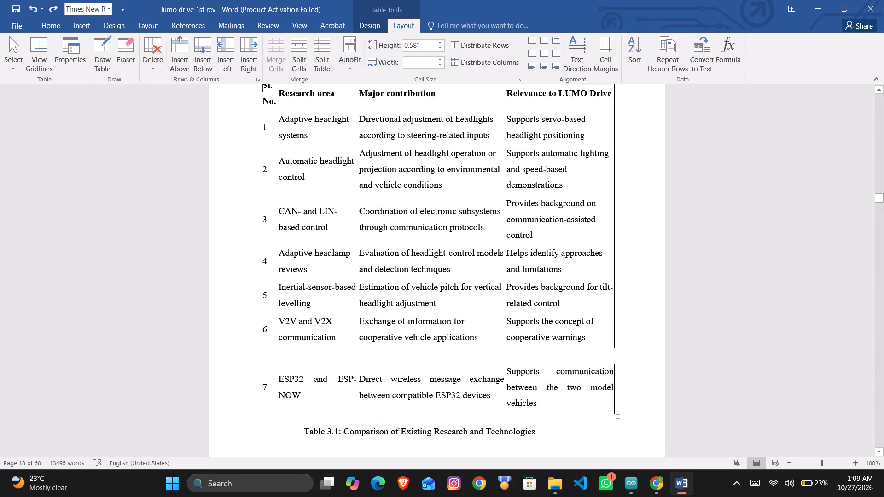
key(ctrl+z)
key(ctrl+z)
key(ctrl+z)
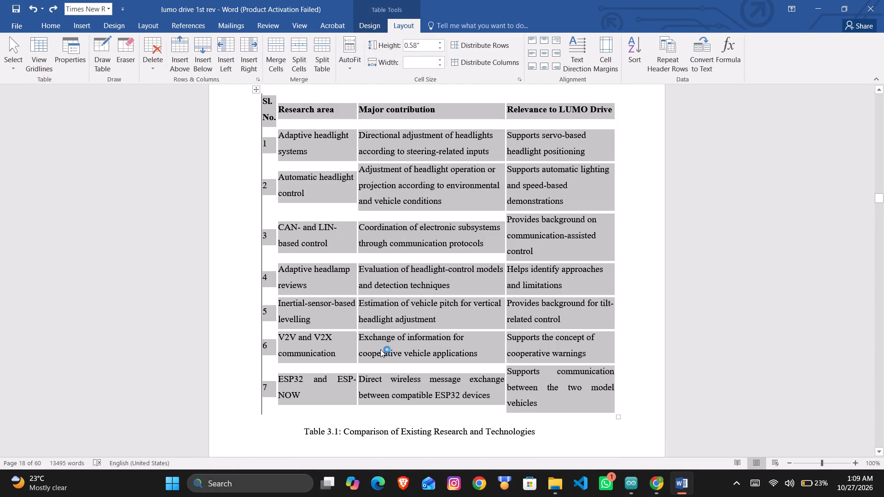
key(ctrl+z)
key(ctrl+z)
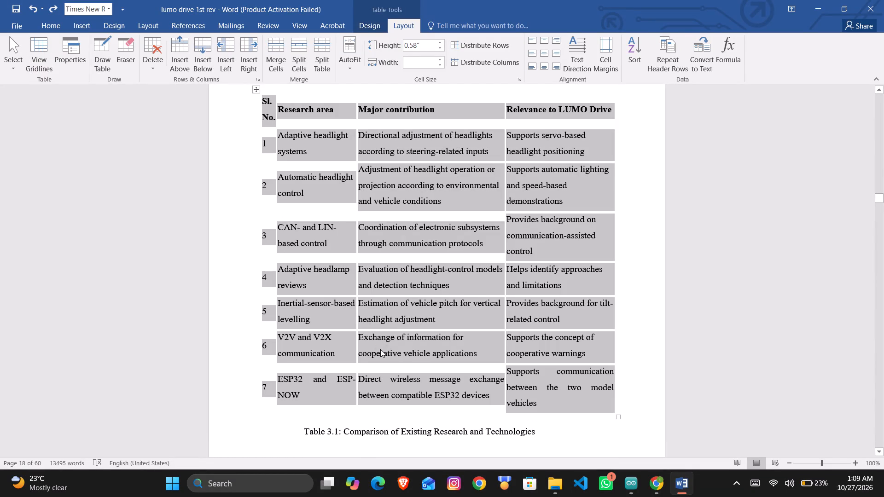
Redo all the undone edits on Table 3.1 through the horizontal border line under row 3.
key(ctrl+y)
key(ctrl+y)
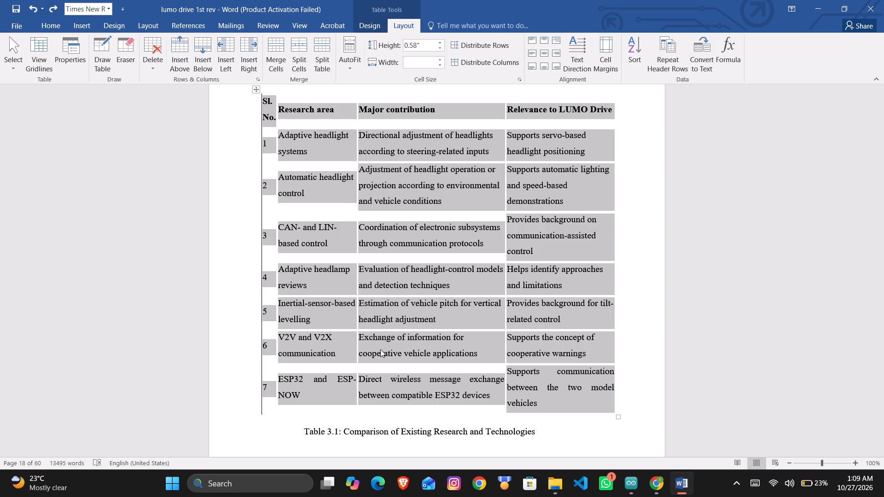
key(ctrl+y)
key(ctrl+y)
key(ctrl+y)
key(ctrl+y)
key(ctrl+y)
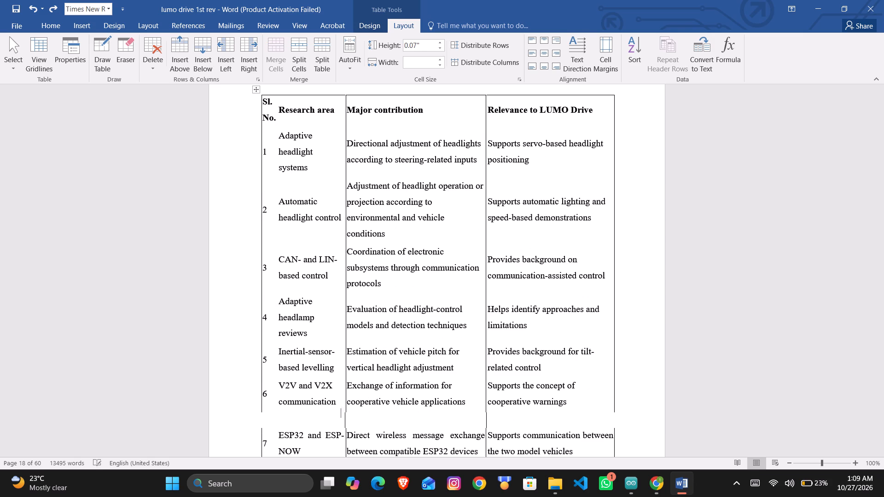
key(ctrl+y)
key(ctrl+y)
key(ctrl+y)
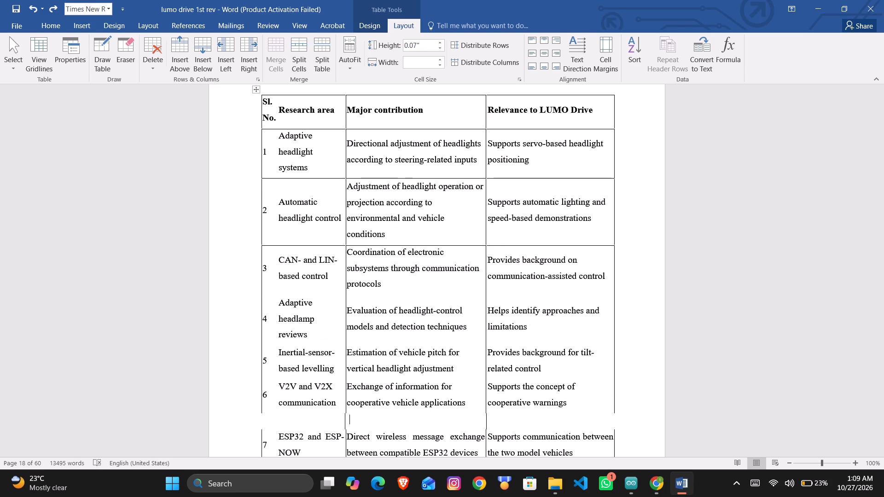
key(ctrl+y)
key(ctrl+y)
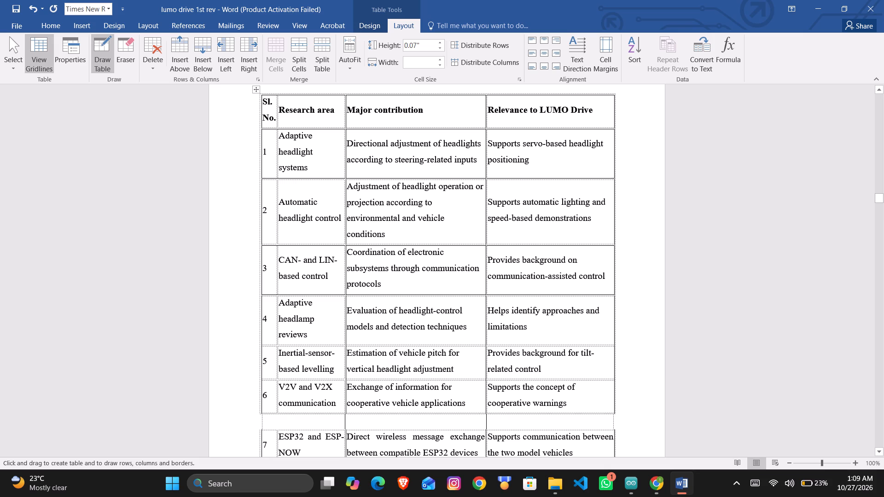
Draw the missing left and right border segments of the empty row between rows 6 and 7 of Table 3.1.
drag(261, 415, 264, 428)
scroll(326, 420, down, 2)
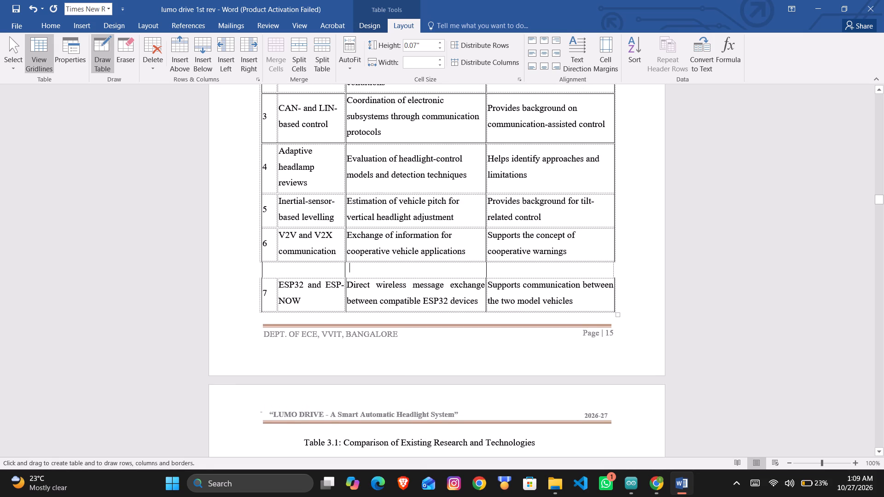
drag(615, 260, 620, 278)
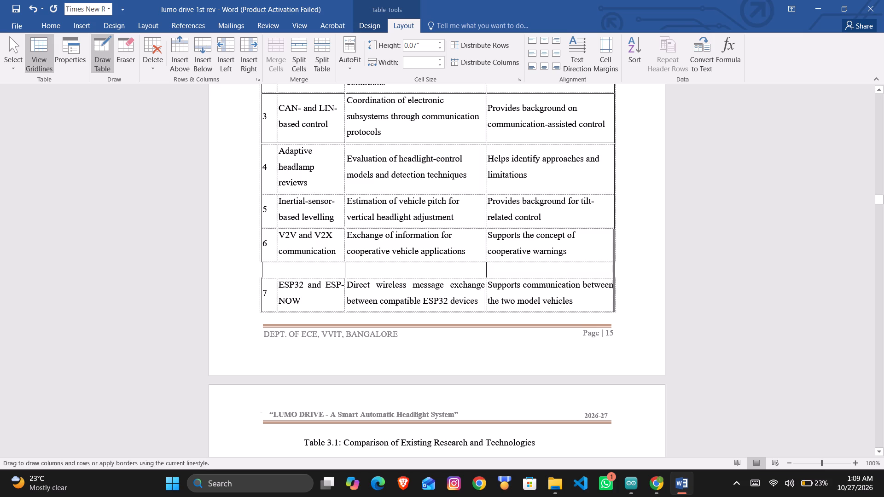
drag(620, 278, 617, 276)
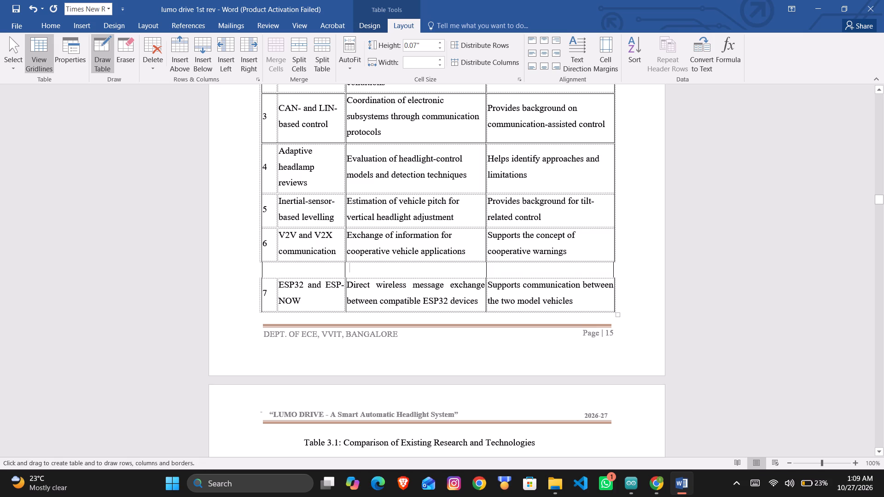
Draw full-width horizontal border lines under rows 4, 5 and 6, the empty row and row 7, and leave table drawing mode.
drag(259, 194, 590, 190)
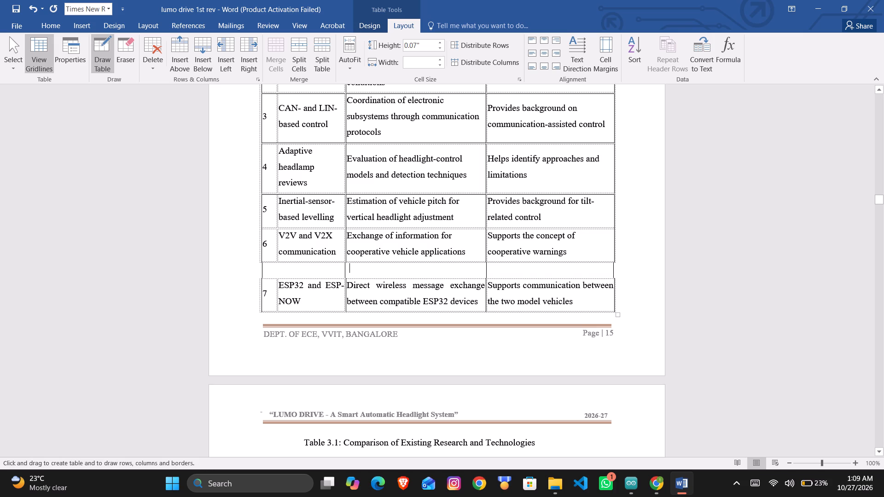
drag(259, 228, 607, 232)
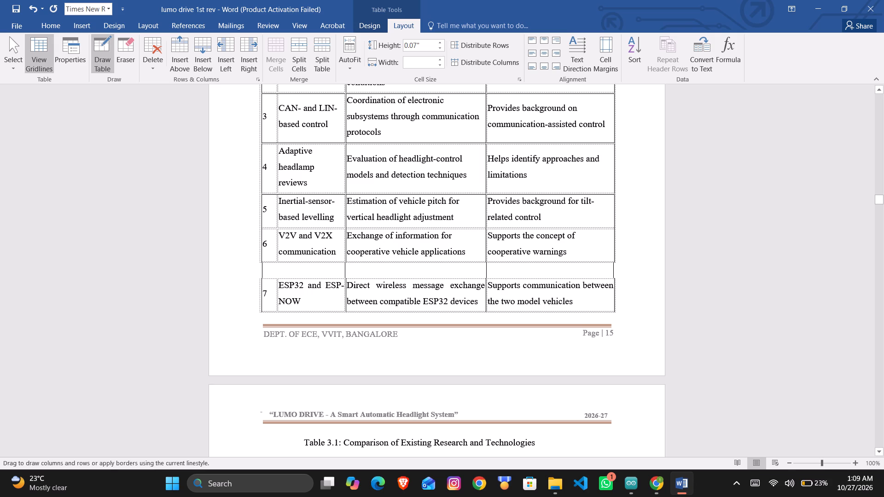
drag(607, 232, 614, 227)
drag(261, 263, 673, 257)
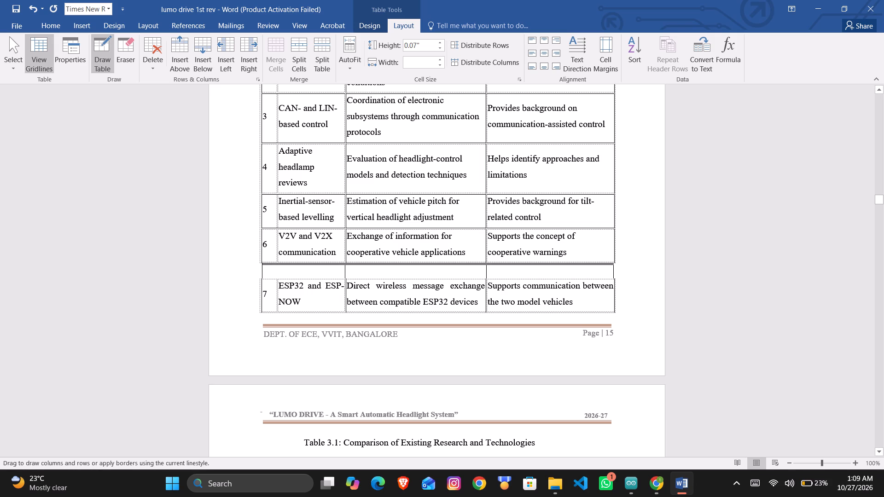
drag(673, 257, 673, 256)
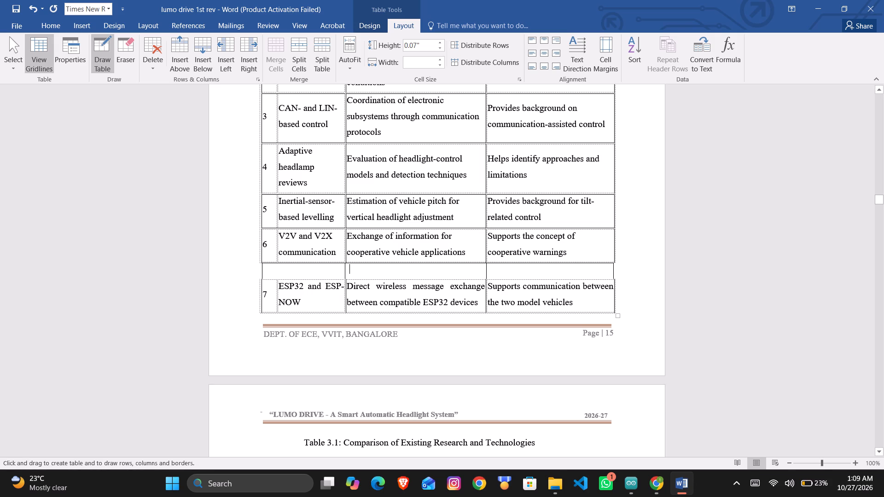
drag(261, 279, 590, 274)
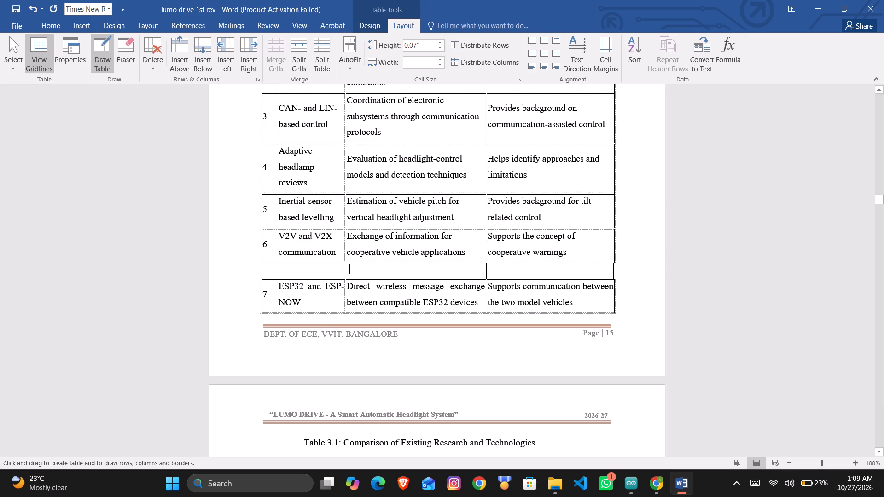
drag(261, 312, 602, 308)
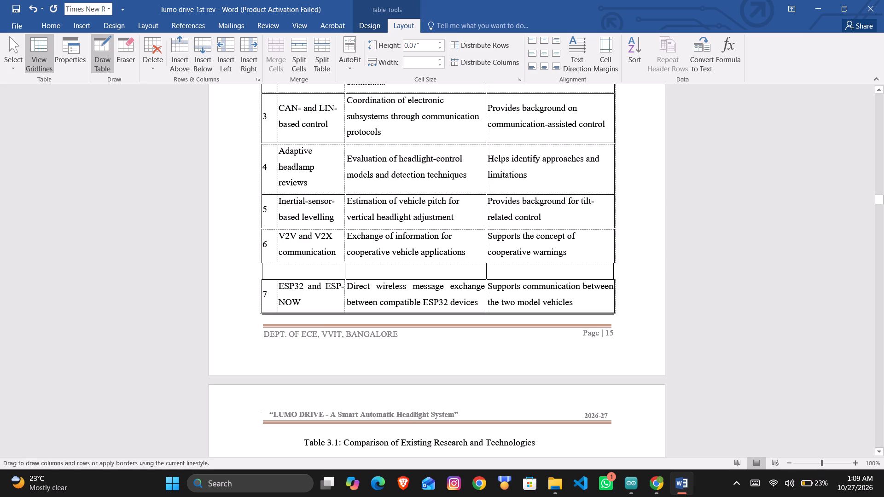
click(643, 287)
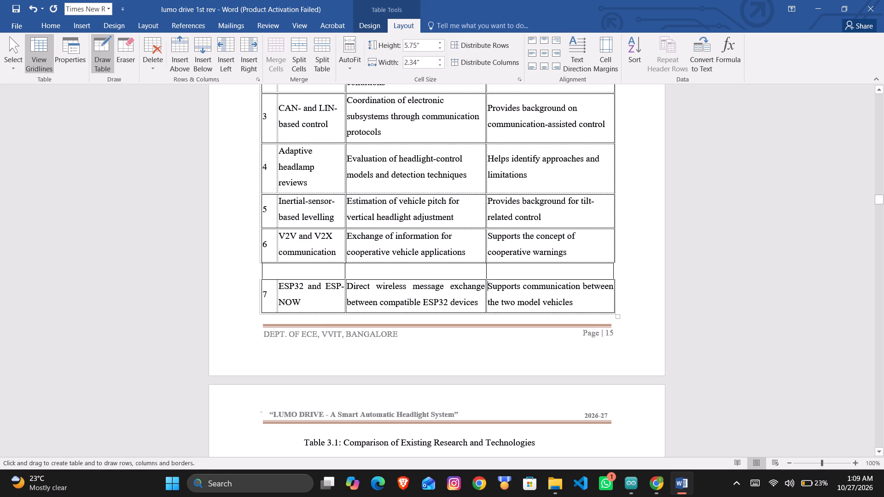
double_click(706, 222)
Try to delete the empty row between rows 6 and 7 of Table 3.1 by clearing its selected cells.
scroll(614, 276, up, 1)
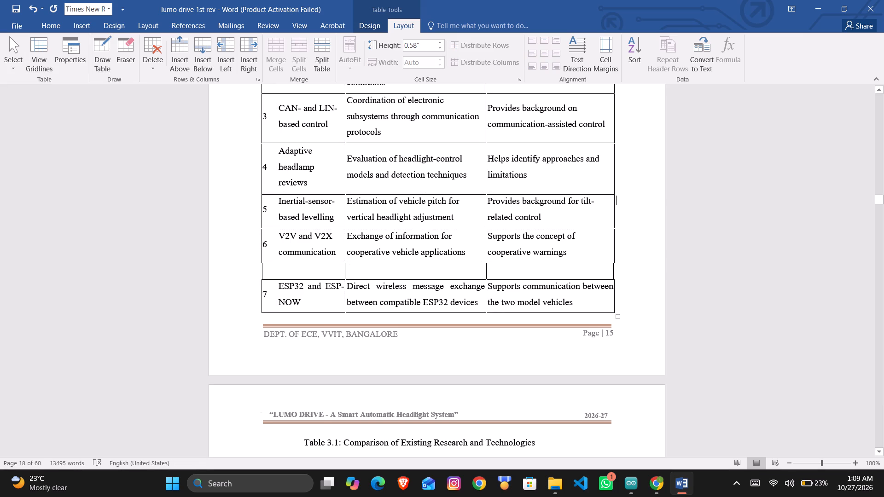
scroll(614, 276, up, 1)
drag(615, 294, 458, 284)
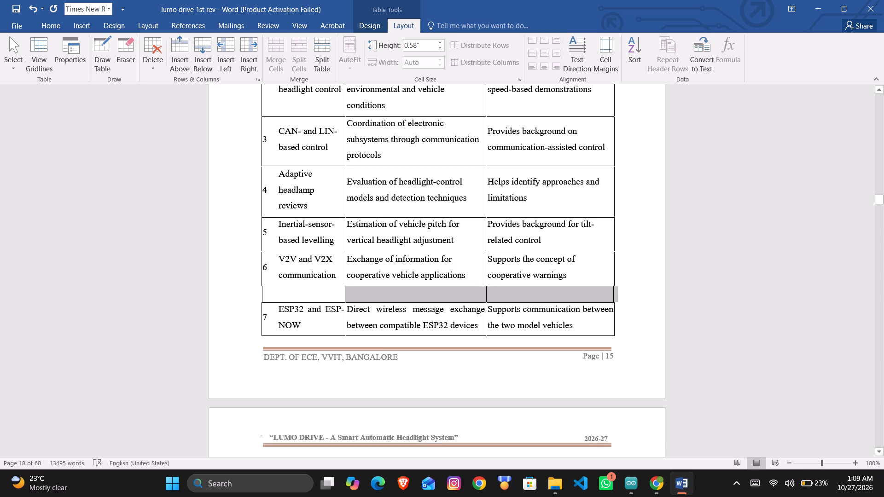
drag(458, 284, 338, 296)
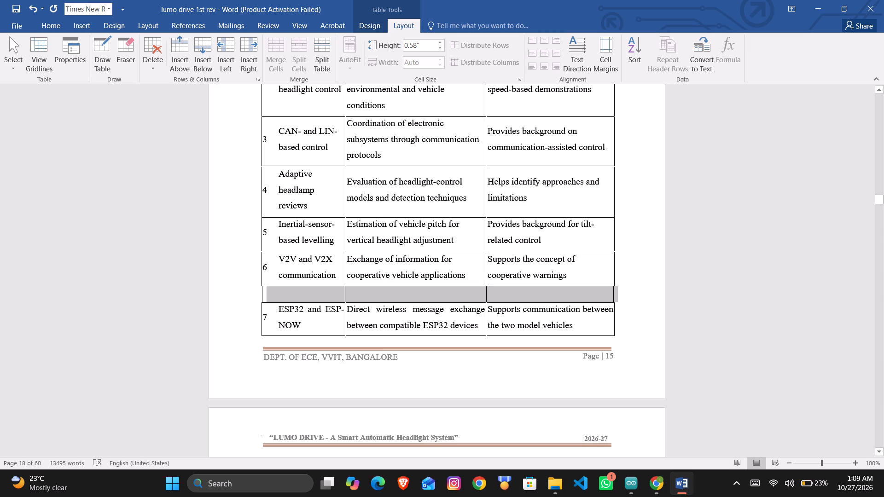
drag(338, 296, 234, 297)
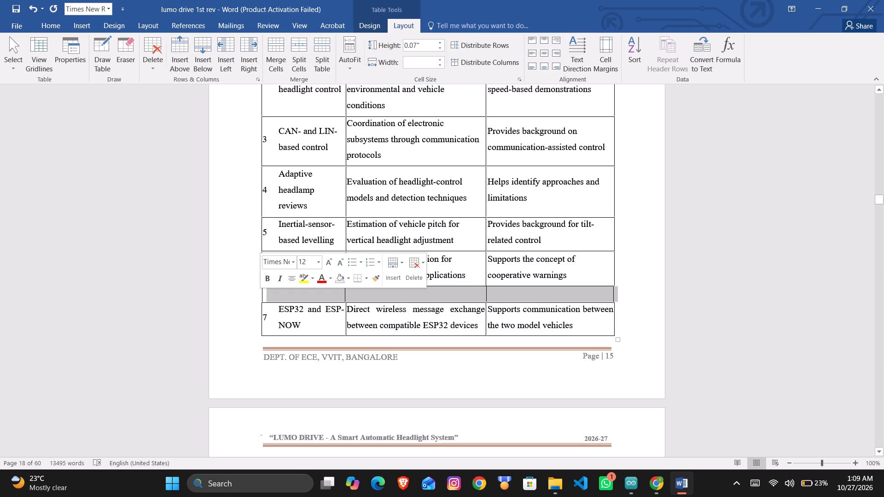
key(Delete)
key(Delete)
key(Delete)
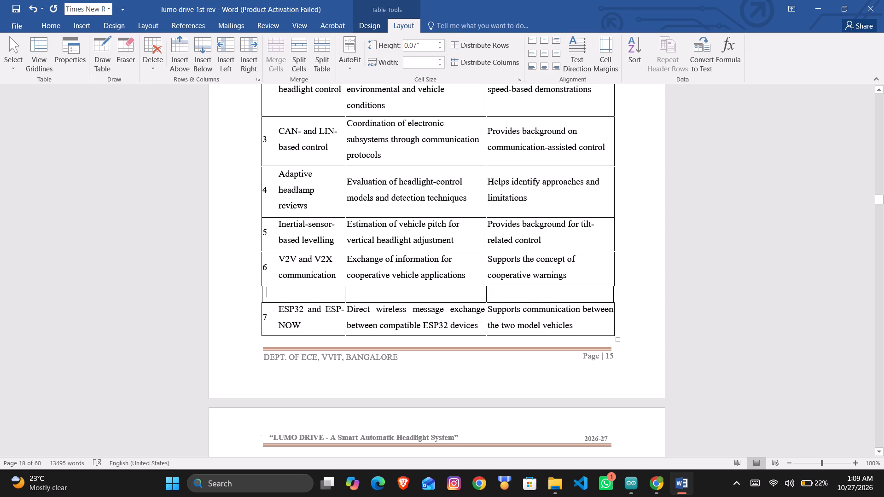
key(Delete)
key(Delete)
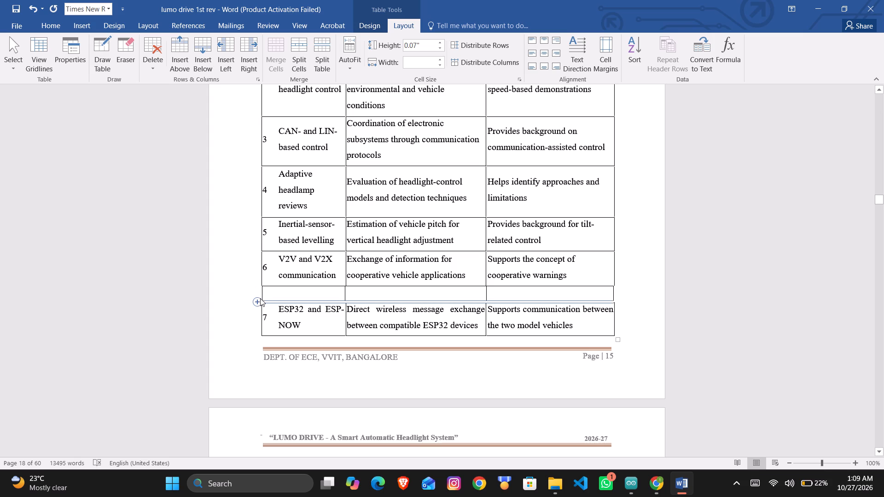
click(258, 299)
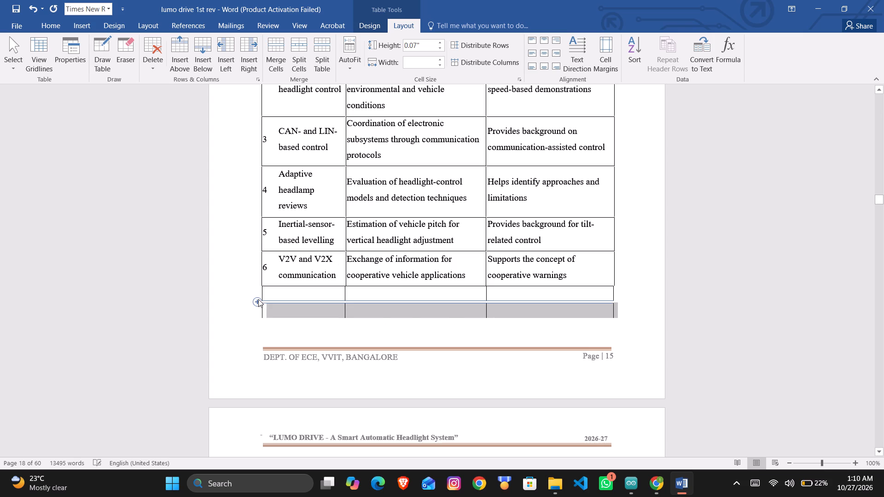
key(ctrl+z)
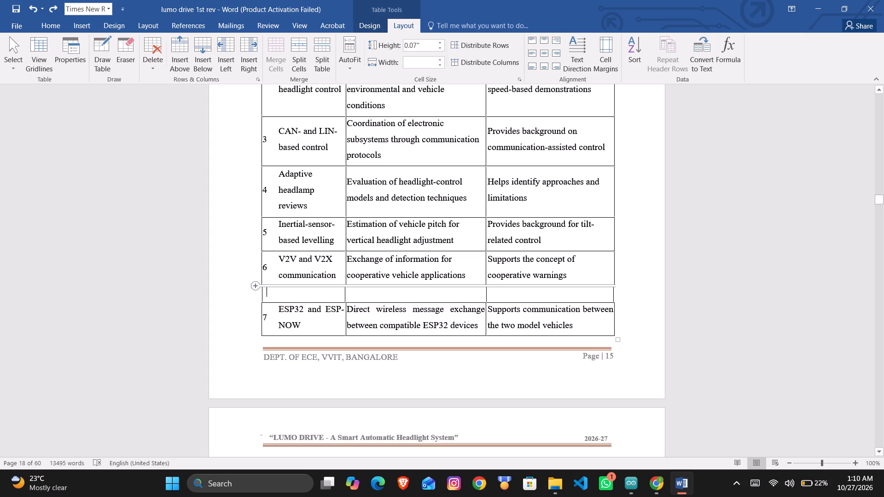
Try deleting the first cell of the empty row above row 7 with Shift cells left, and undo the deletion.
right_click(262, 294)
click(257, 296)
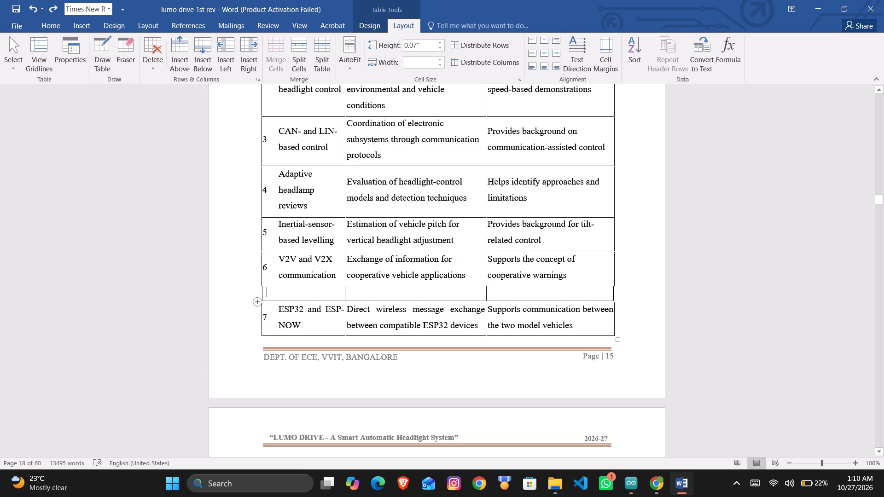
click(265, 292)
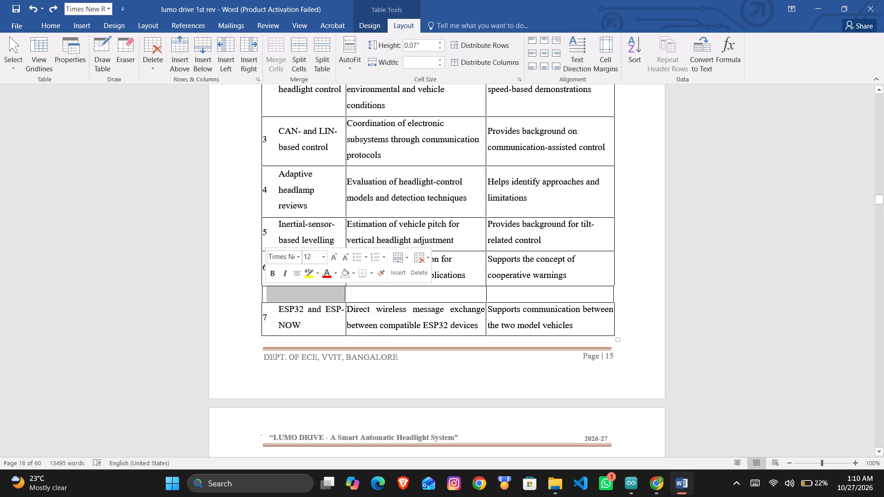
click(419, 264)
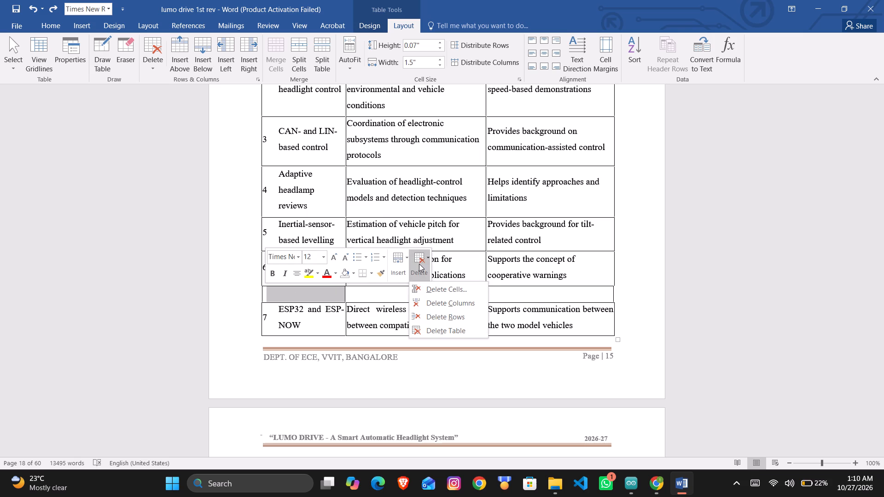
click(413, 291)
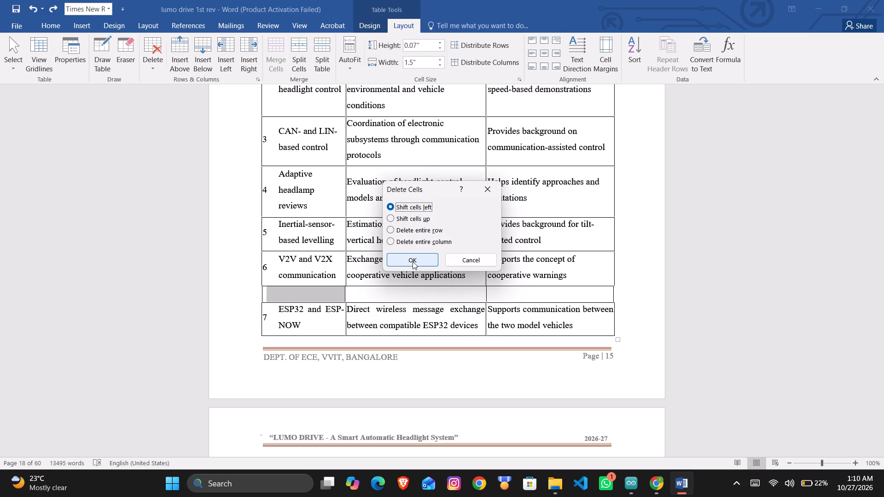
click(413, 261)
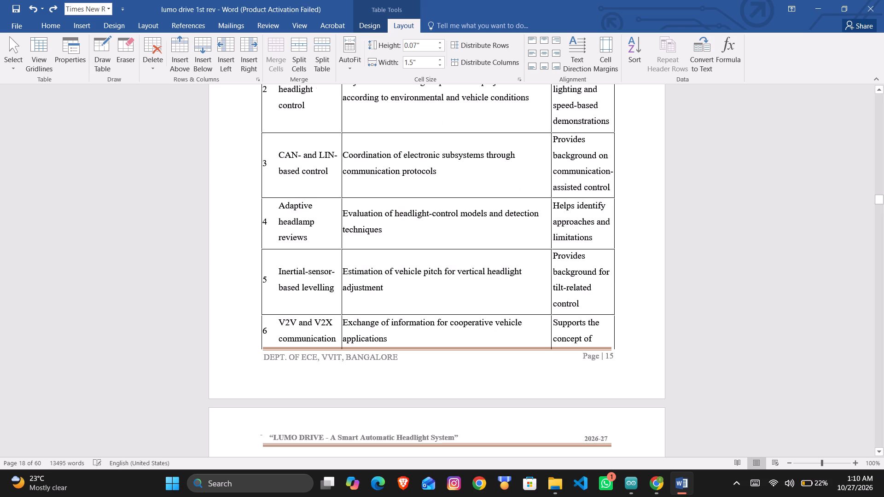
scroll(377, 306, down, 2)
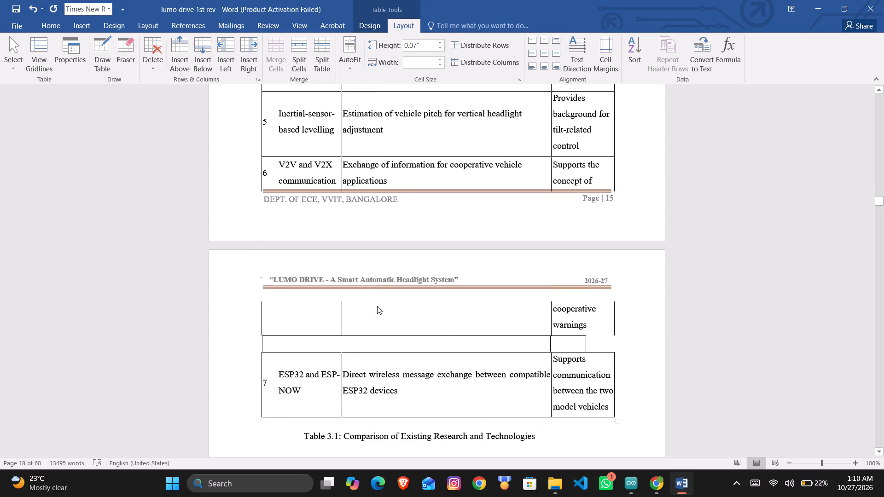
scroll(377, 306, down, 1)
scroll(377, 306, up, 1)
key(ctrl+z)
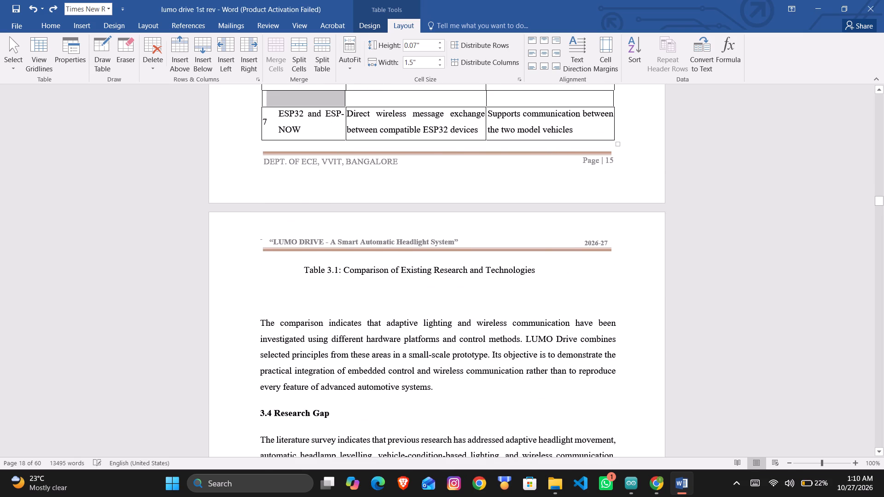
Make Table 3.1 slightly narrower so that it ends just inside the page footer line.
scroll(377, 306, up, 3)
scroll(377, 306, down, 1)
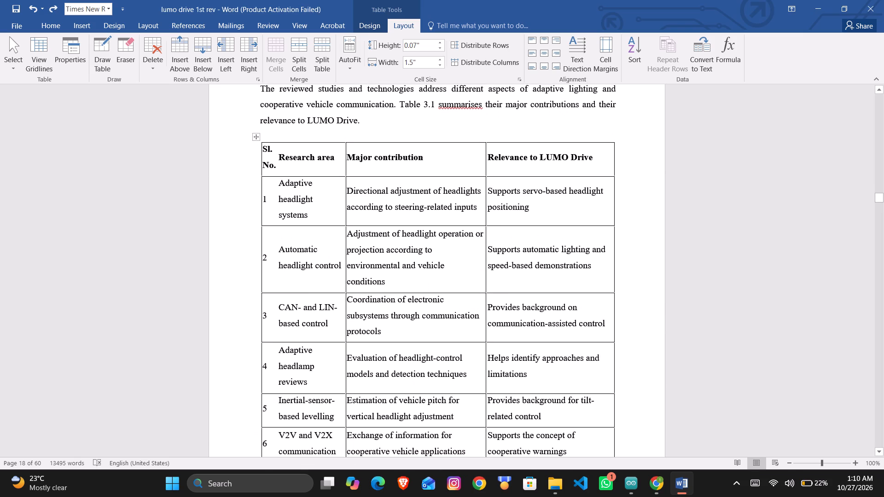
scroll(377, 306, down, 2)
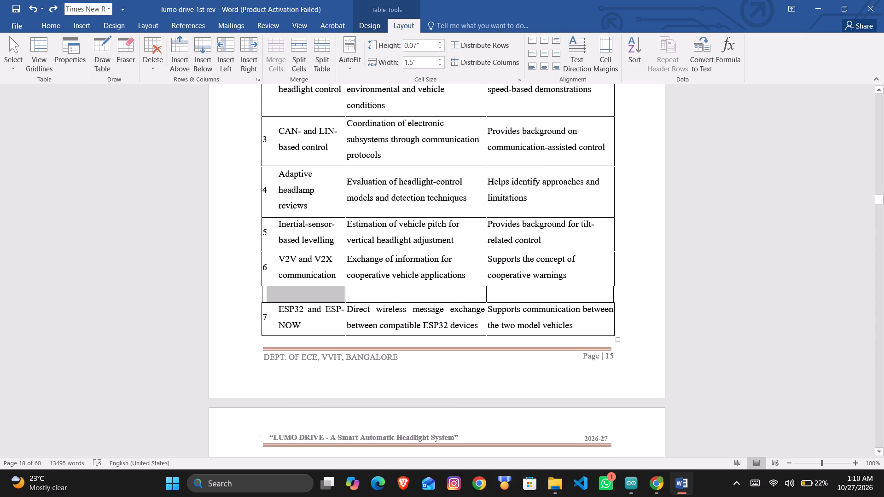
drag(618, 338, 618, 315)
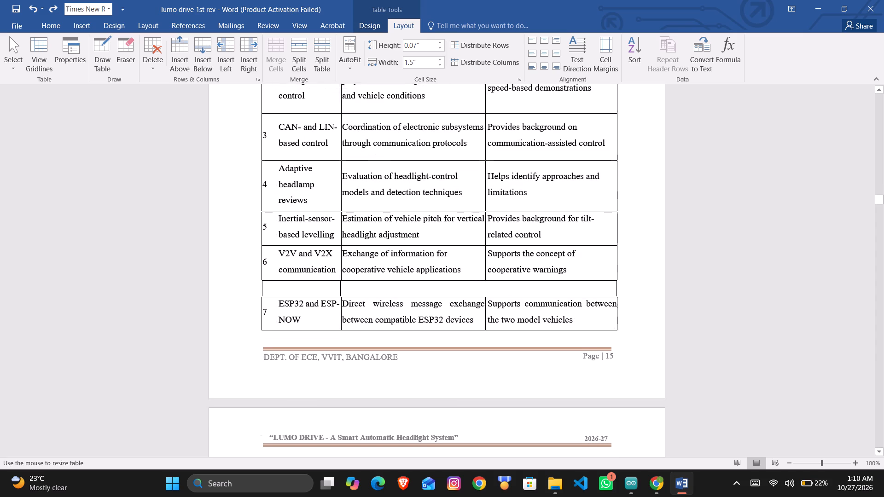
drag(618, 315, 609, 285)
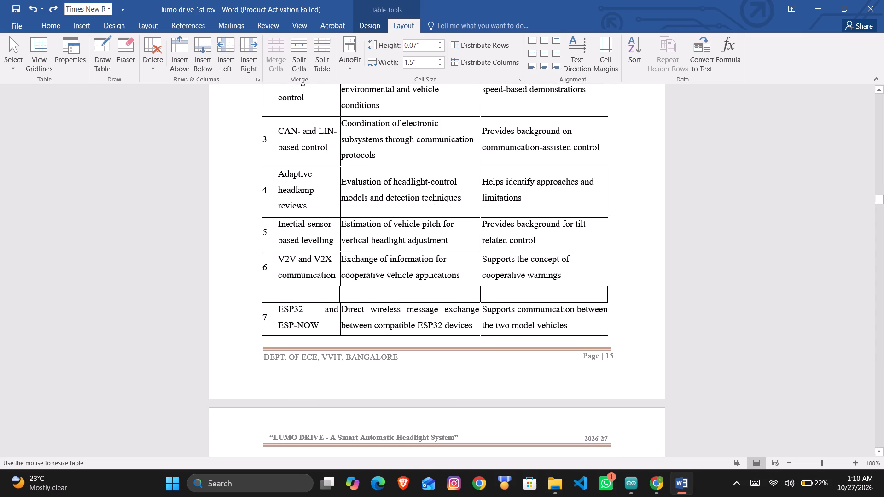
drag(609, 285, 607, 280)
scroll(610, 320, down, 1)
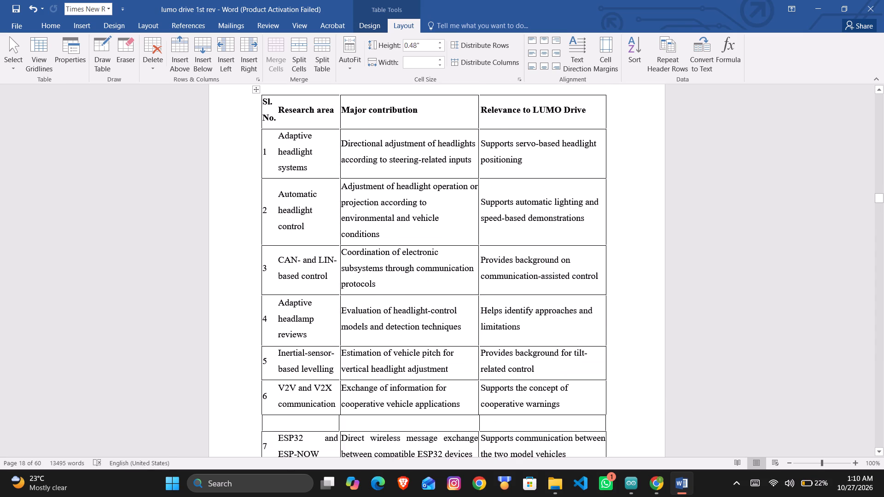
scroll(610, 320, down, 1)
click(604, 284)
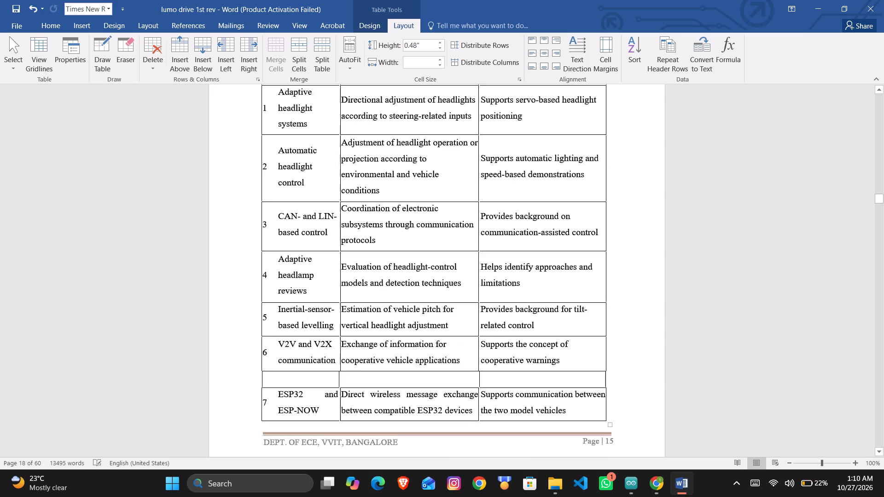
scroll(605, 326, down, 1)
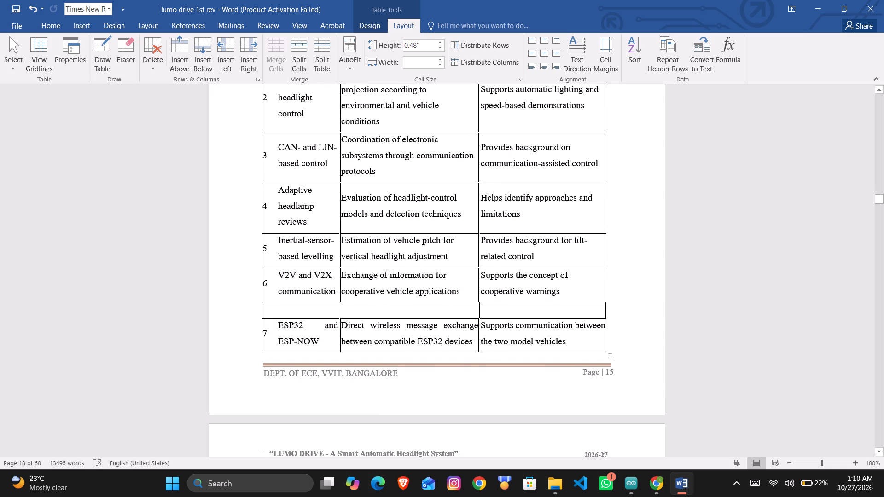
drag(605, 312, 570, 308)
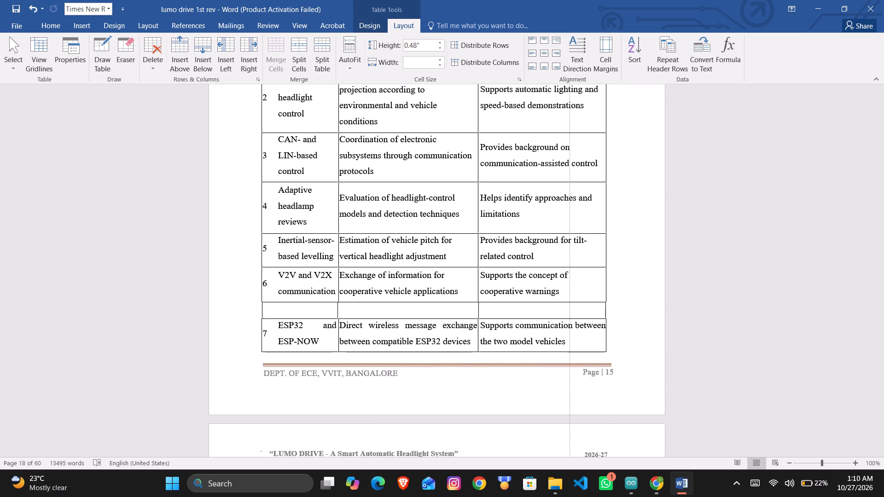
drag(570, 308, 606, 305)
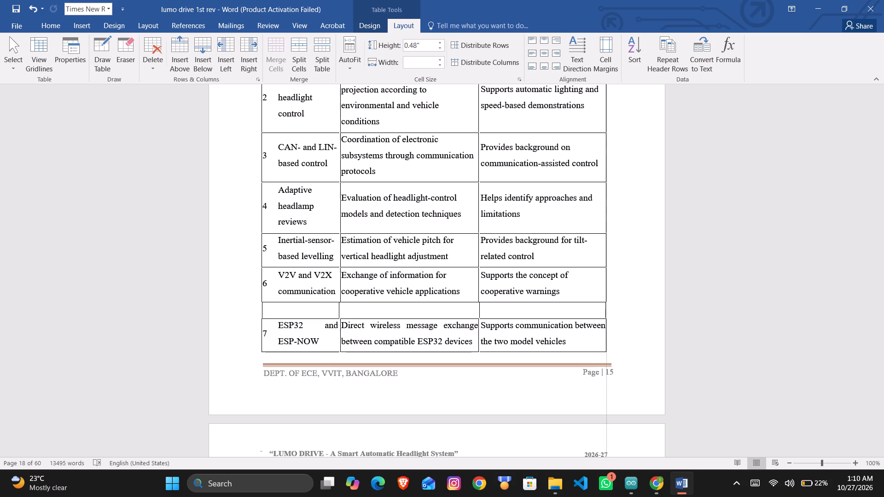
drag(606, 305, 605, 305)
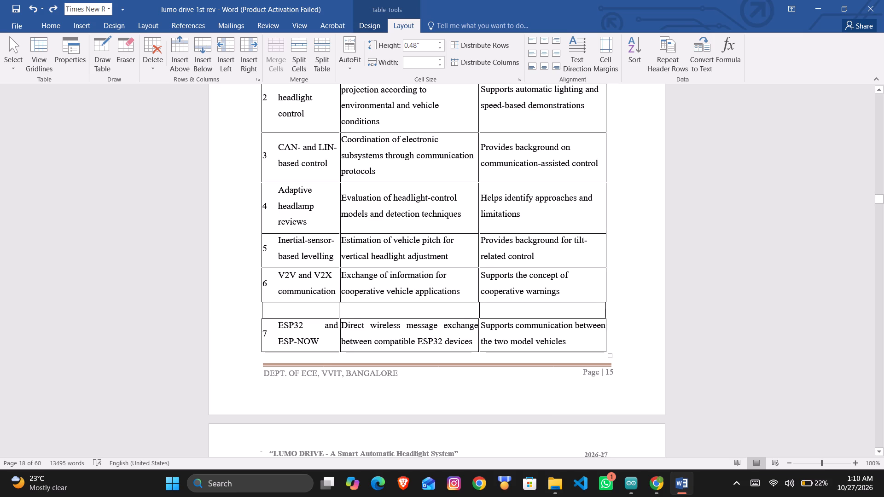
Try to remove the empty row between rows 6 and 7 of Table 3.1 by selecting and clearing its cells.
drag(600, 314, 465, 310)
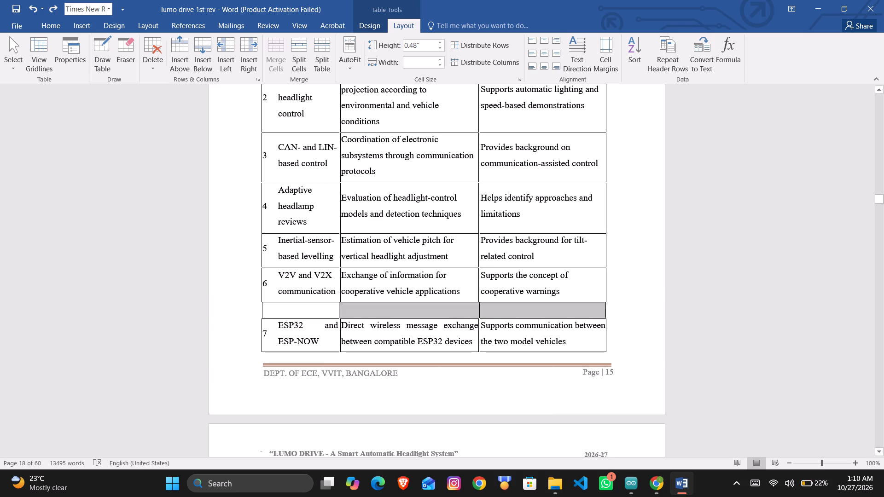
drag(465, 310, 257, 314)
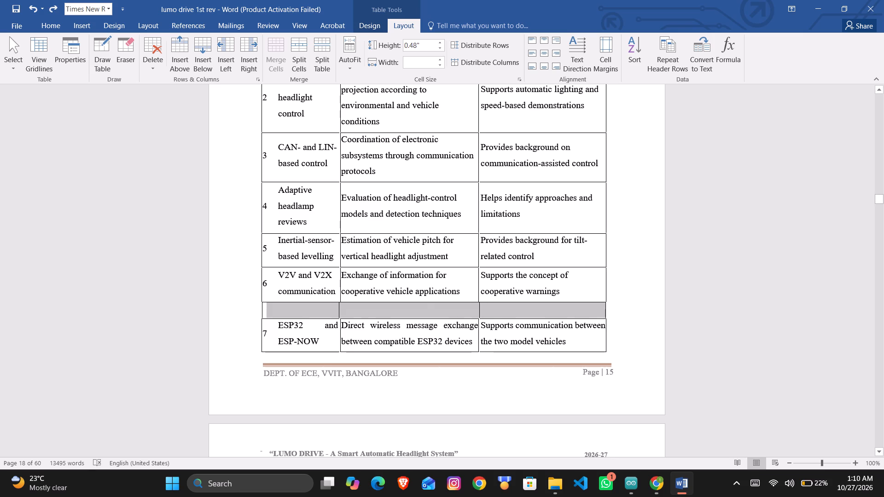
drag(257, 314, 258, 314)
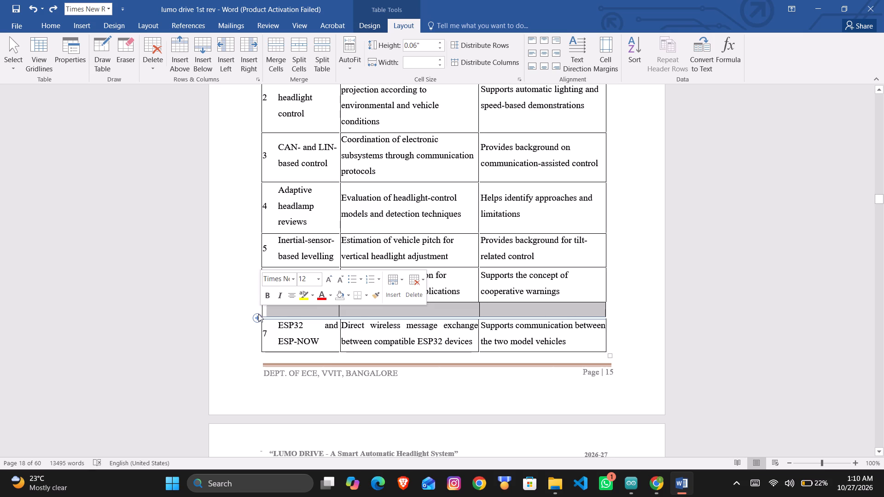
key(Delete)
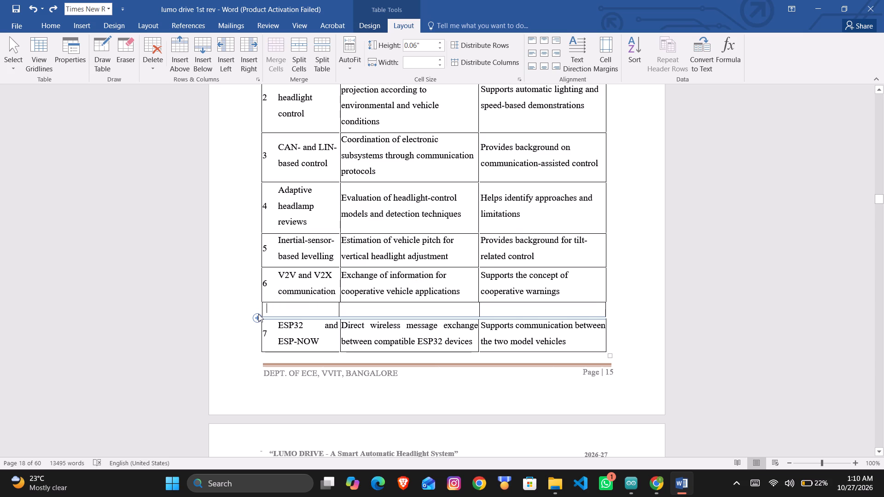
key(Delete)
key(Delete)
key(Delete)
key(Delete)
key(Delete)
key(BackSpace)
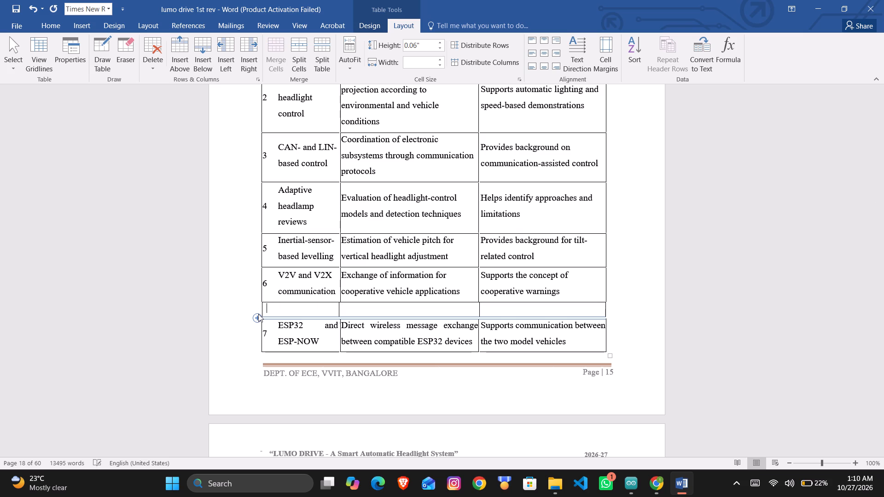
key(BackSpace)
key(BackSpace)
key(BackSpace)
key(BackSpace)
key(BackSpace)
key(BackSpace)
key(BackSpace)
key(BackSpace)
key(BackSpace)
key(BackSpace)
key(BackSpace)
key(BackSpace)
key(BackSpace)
Undo all the resizing, drawn borders and row edits on Table 3.1, back to its original borderless seven-row layout.
key(ctrl+z)
key(ctrl+z)
key(ctrl+z)
key(ctrl+z)
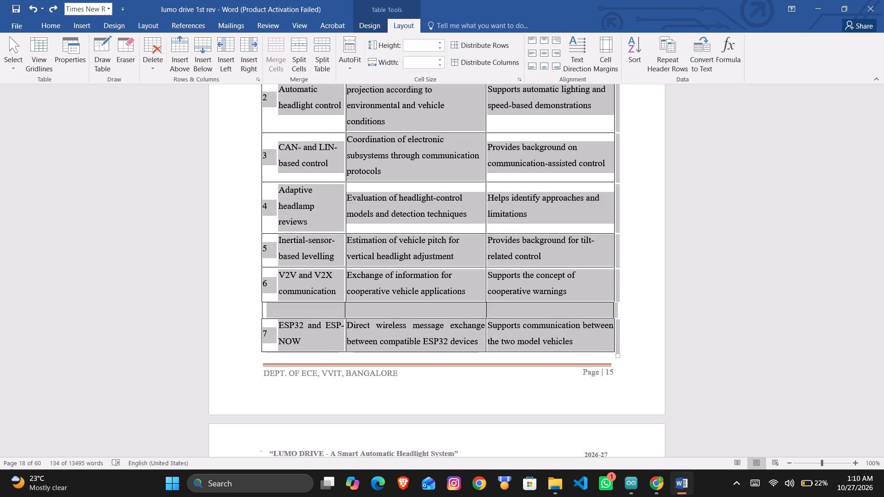
key(ctrl+z)
key(ctrl+z)
key(ctrl+z)
key(ctrl+z)
key(ctrl+z)
key(ctrl+z)
key(ctrl+z)
key(ctrl+z)
key(ctrl+z)
key(ctrl+z)
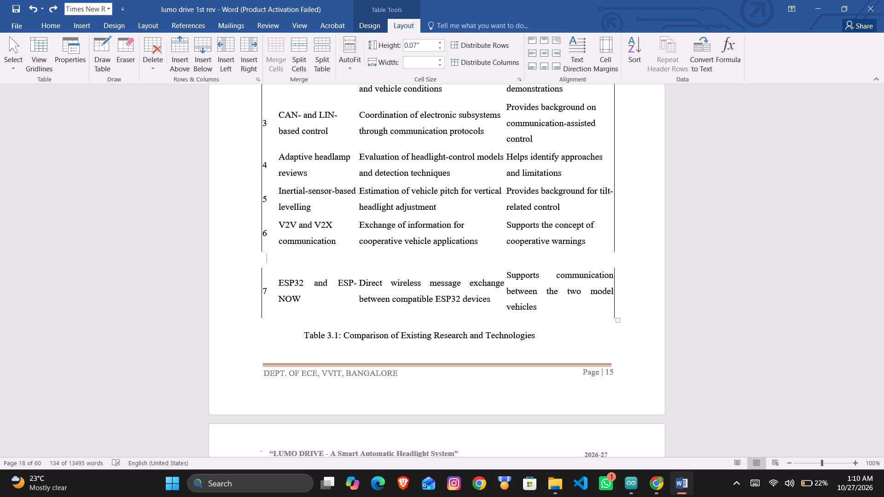
key(ctrl+z)
key(ctrl+z)
key(ctrl+z)
key(ctrl+z)
key(ctrl+z)
key(ctrl+z)
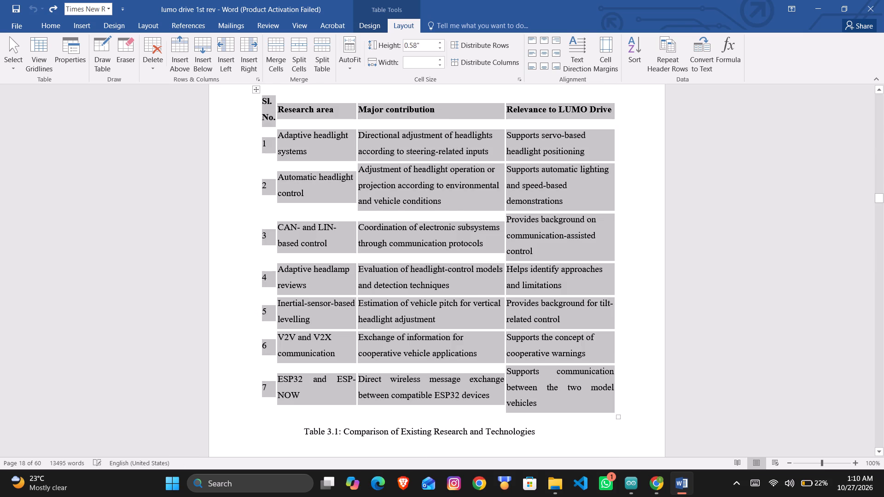
Select the whole of Table 3.1 and apply AutoFit Window to it.
click(256, 314)
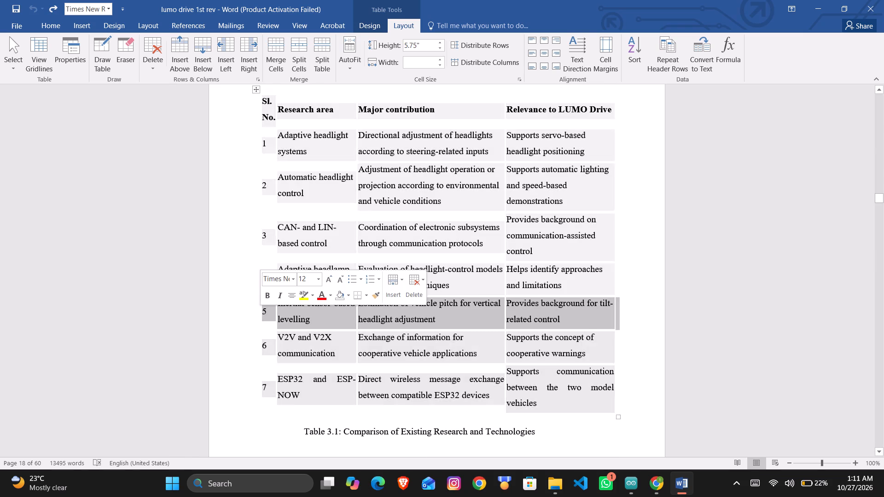
click(280, 341)
scroll(280, 341, down, 1)
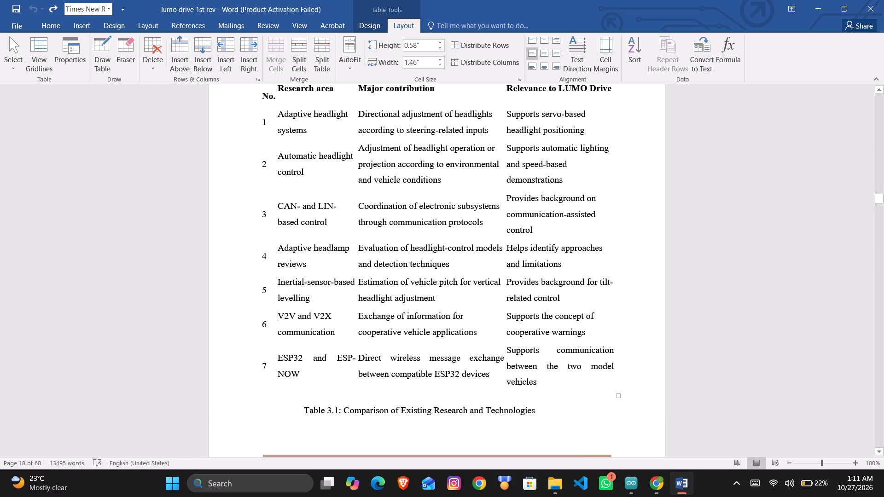
scroll(280, 341, down, 1)
scroll(280, 341, up, 1)
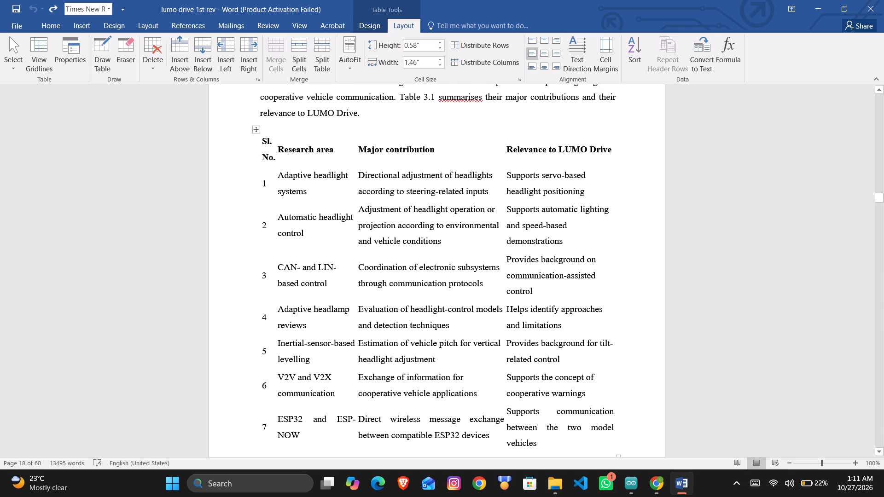
scroll(280, 341, up, 1)
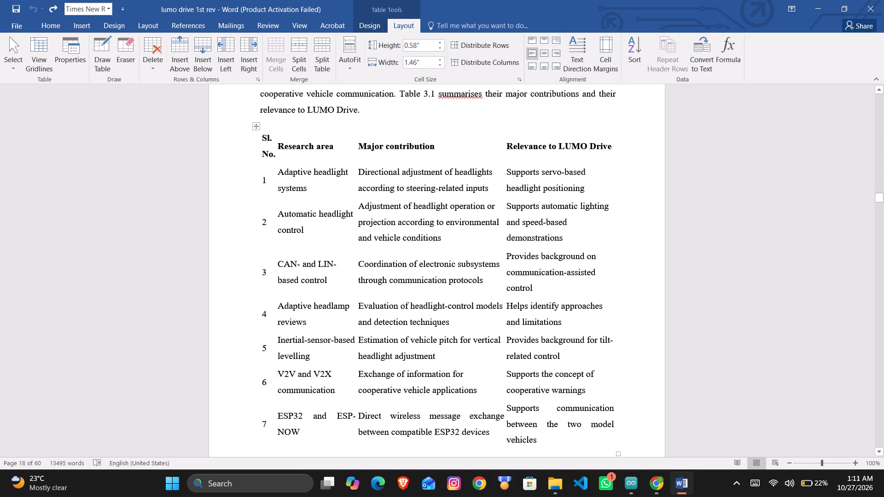
click(257, 127)
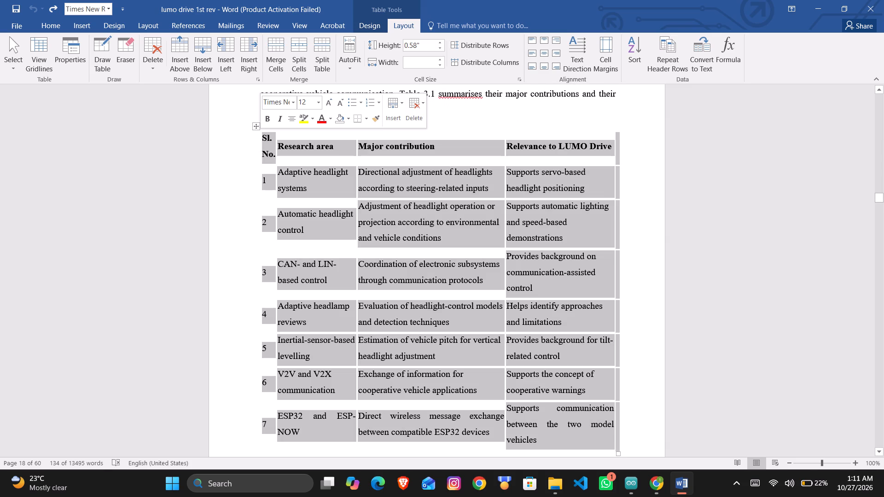
click(351, 63)
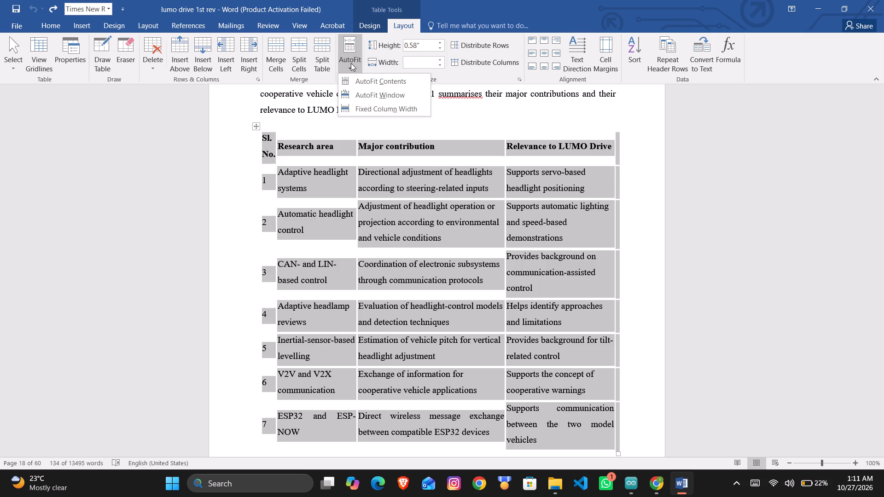
click(355, 92)
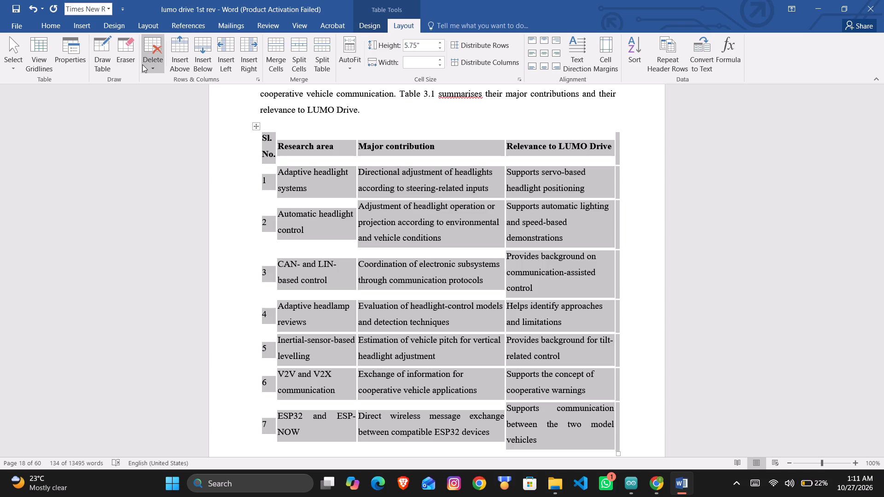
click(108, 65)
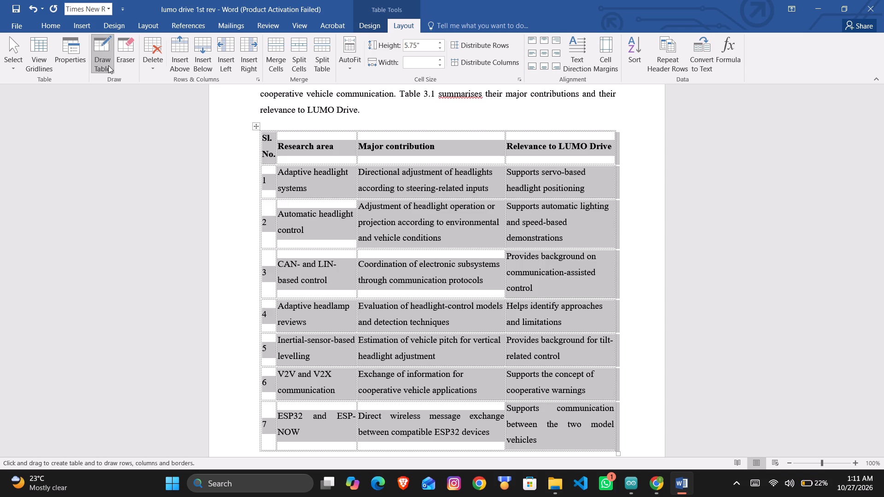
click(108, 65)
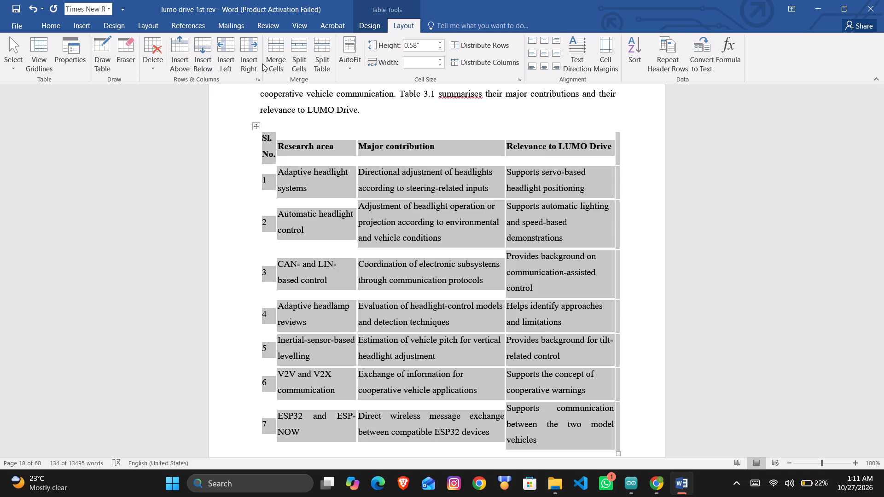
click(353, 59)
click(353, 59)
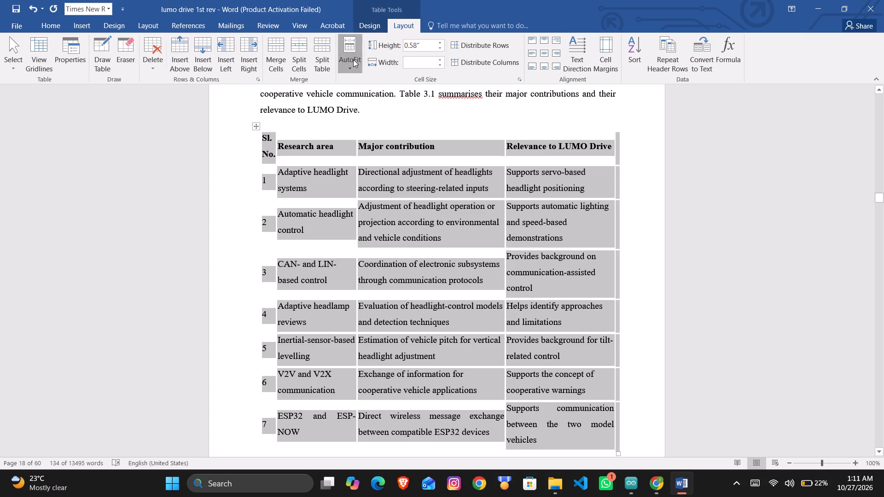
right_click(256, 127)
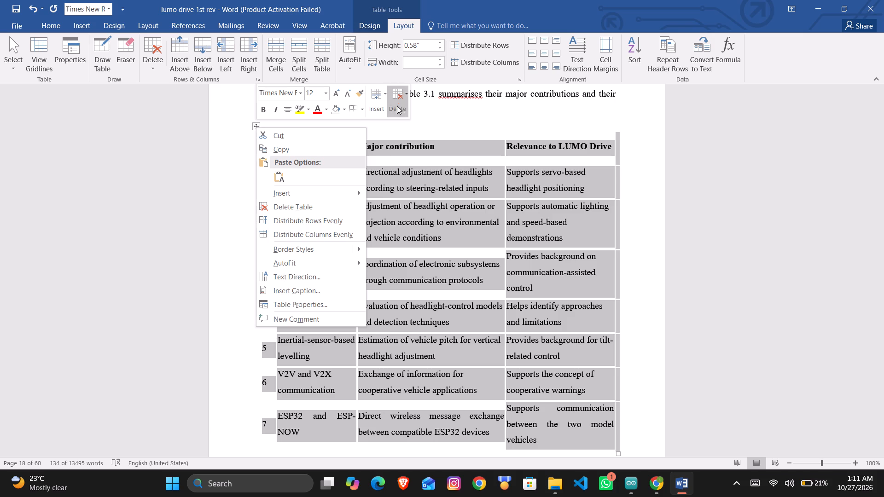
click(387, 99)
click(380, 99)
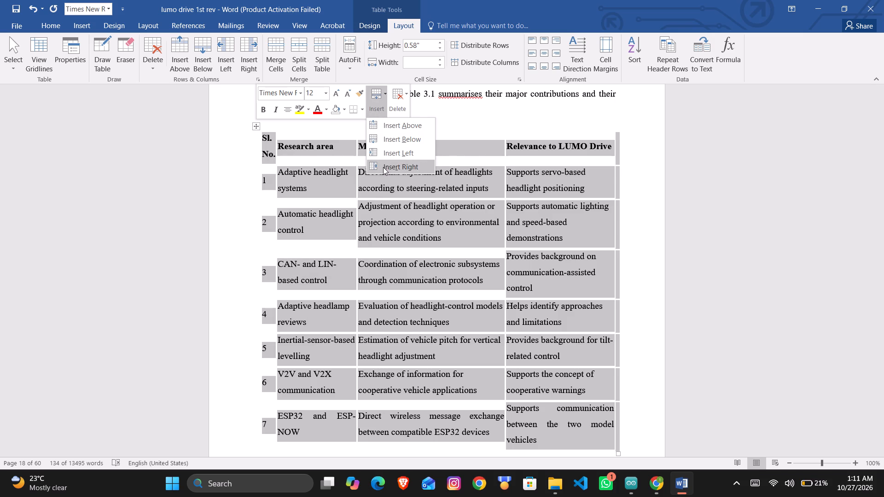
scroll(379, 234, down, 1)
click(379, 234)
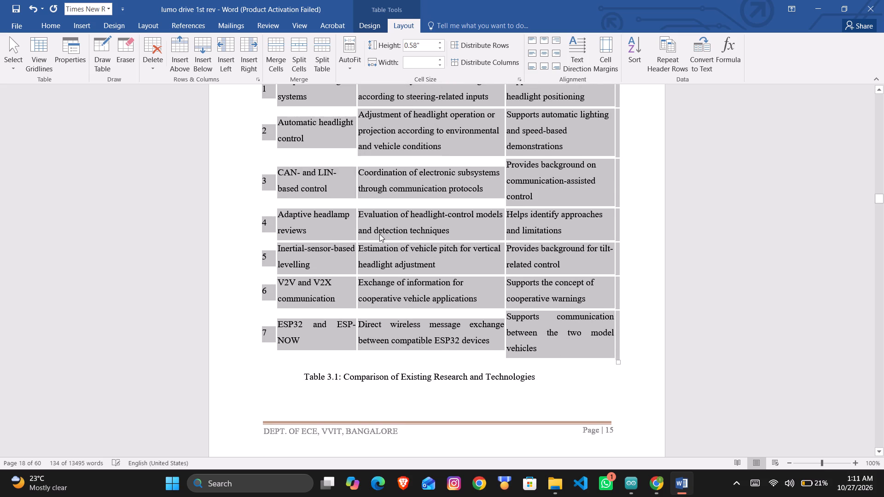
Apply All Borders to the whole selected Table 3.1.
right_click(379, 234)
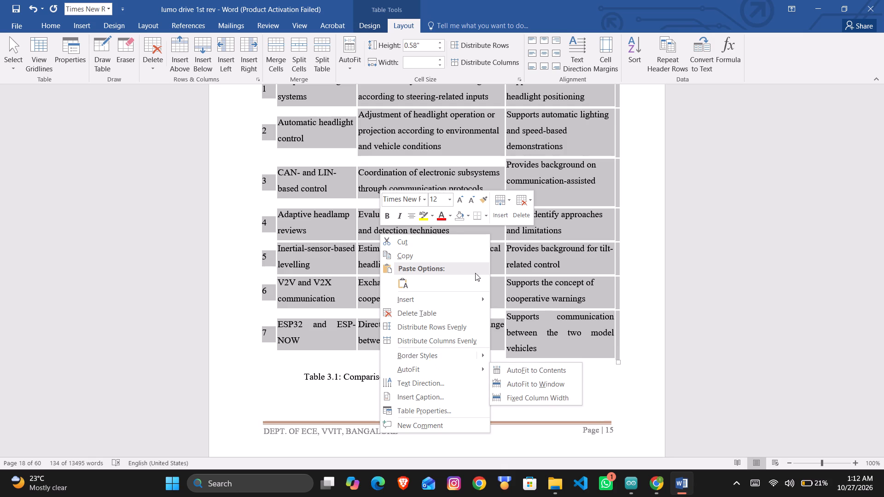
click(478, 219)
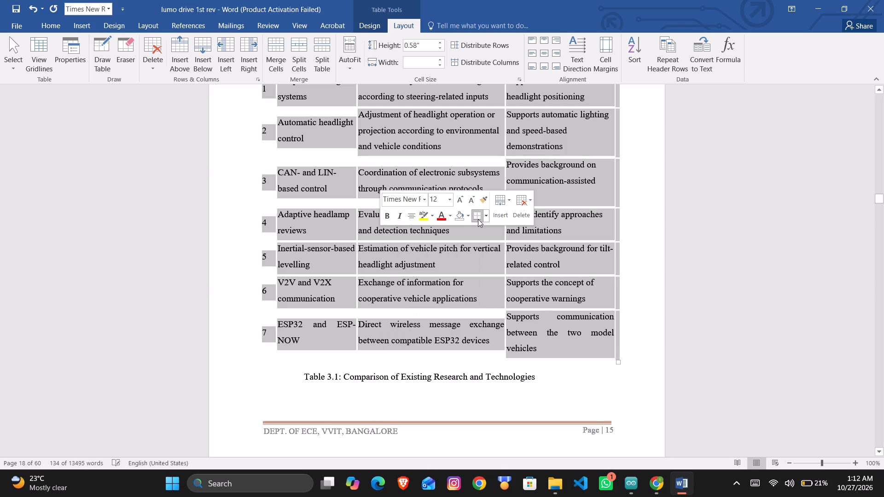
click(478, 219)
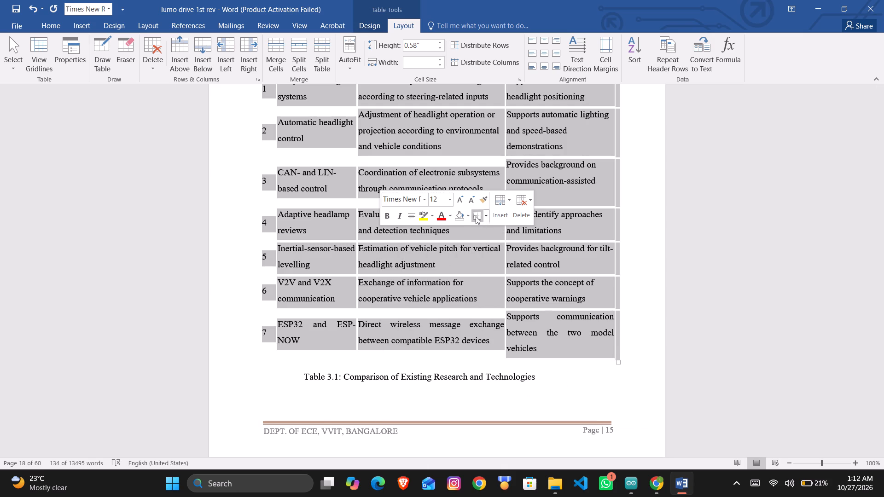
click(476, 216)
click(476, 216)
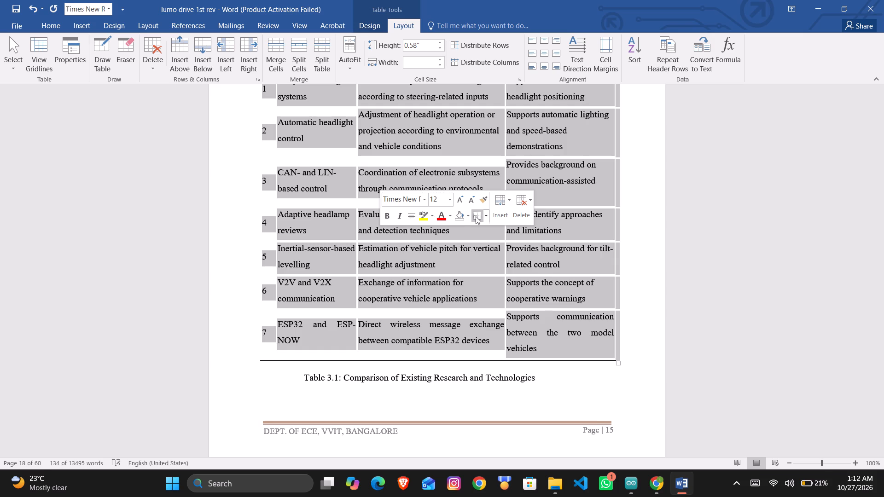
click(486, 217)
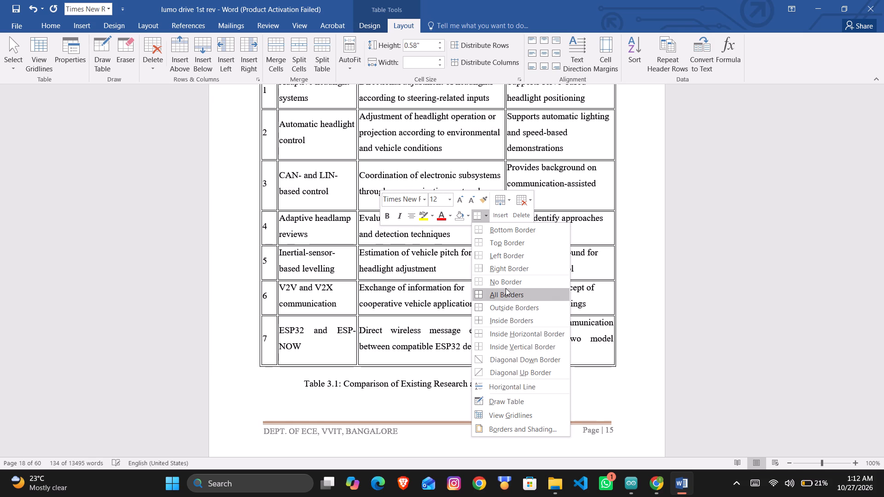
click(506, 289)
click(479, 309)
Examine the borders and layout of Table 3.1 from the introductory paragraph down to its caption.
scroll(479, 309, up, 1)
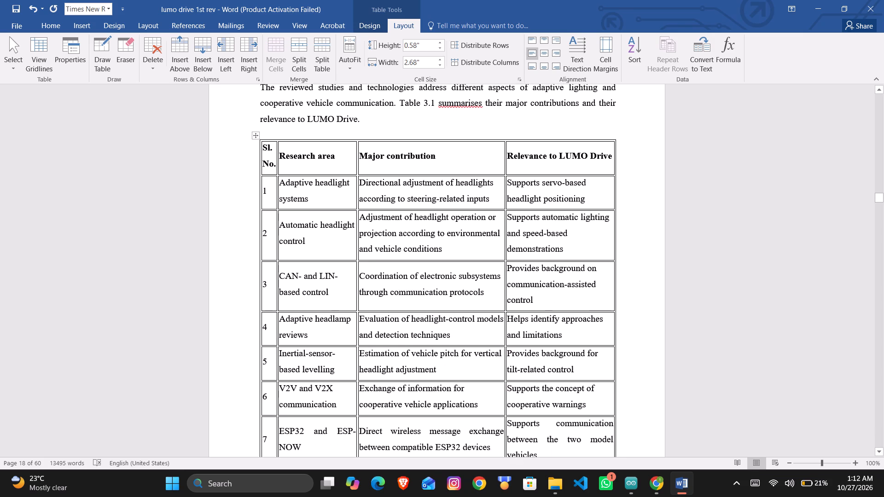
scroll(479, 309, up, 1)
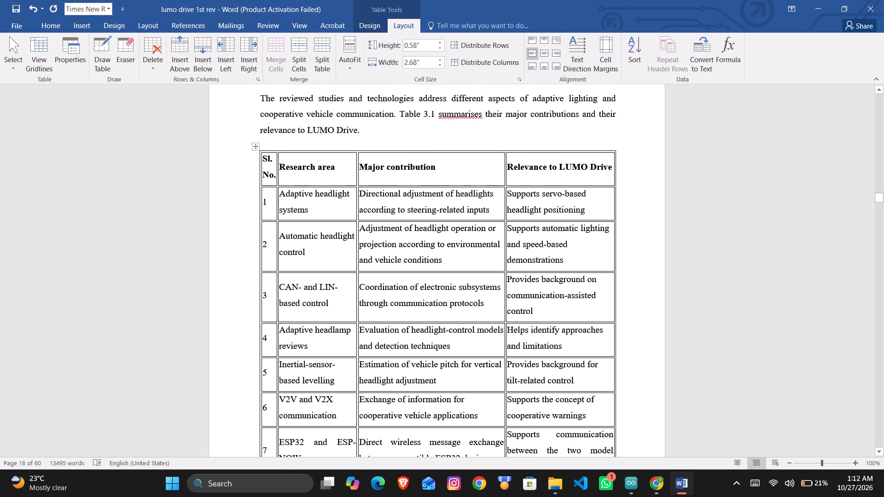
scroll(479, 309, down, 2)
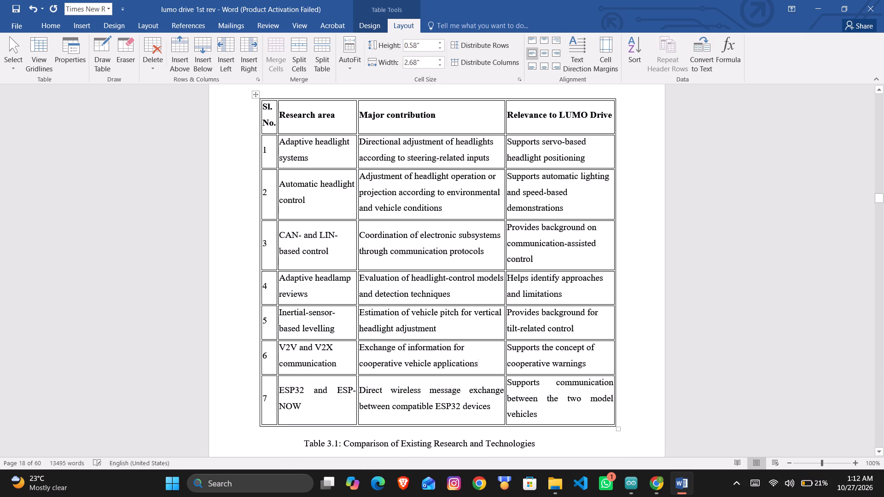
scroll(479, 309, down, 3)
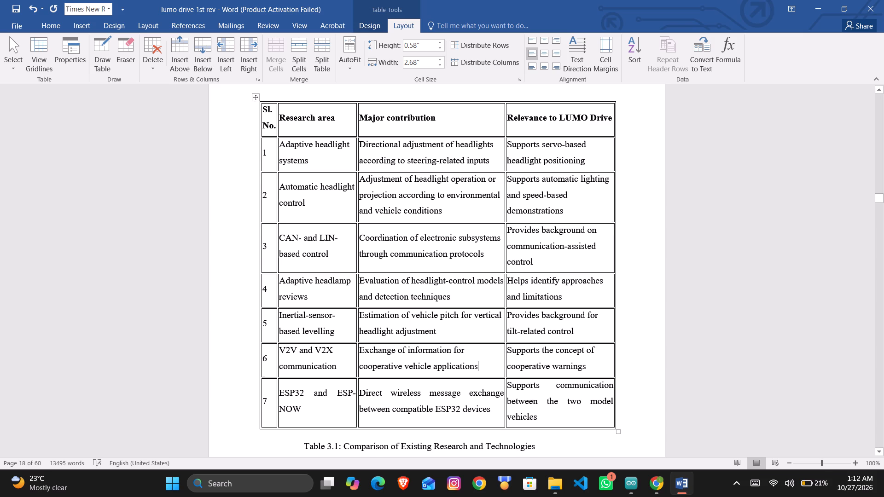
scroll(479, 309, down, 3)
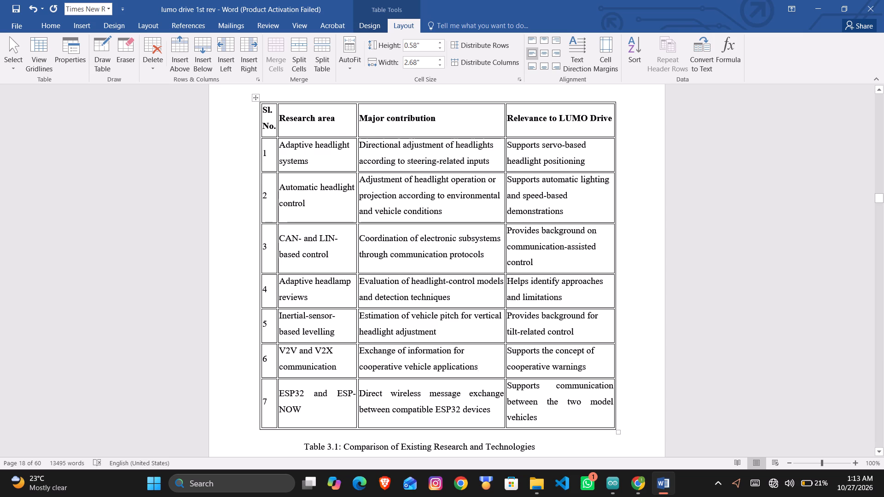
drag(264, 112, 570, 389)
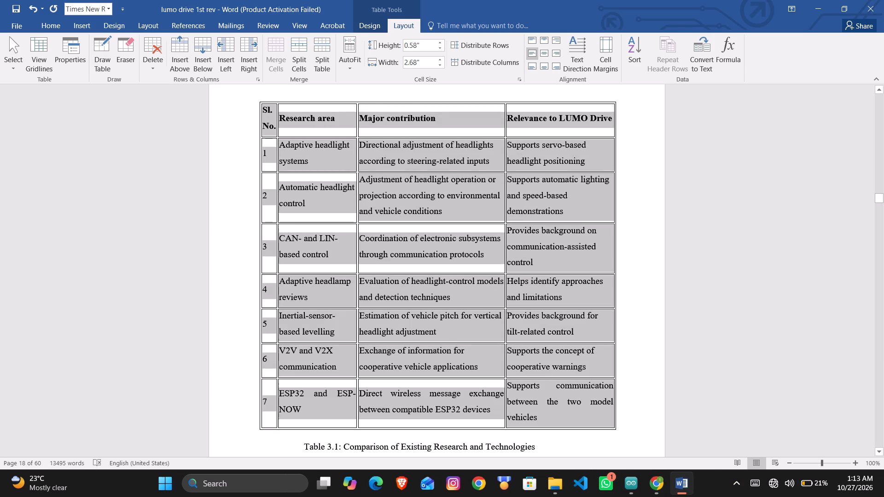
drag(570, 389, 570, 408)
key(ctrl+c)
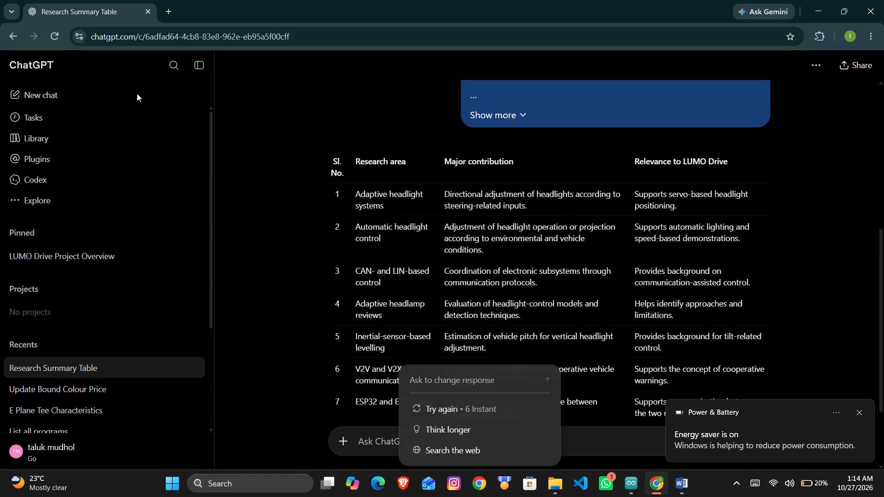
click(275, 202)
Copy ChatGPT's generated table from the header through row 7 and paste it over the selected cells of Table 3.1 in Word.
scroll(242, 191, down, 2)
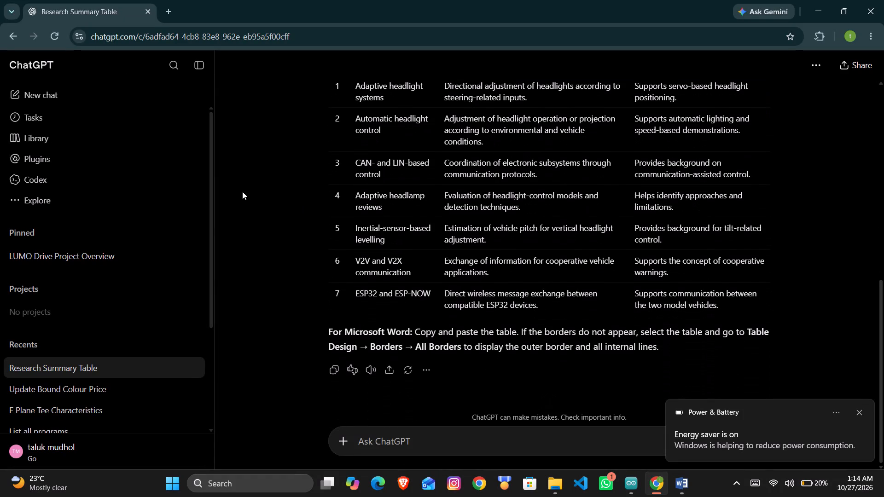
scroll(242, 191, down, 2)
scroll(242, 191, up, 1)
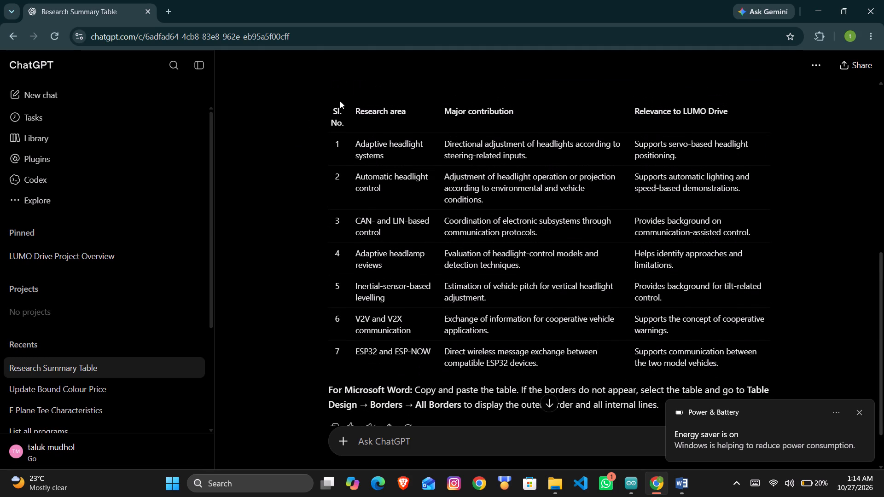
drag(334, 109, 591, 282)
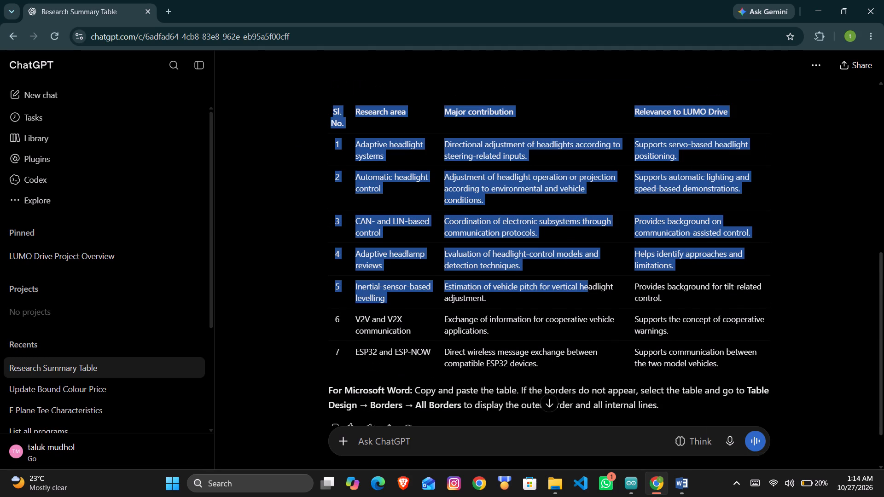
drag(591, 282, 732, 365)
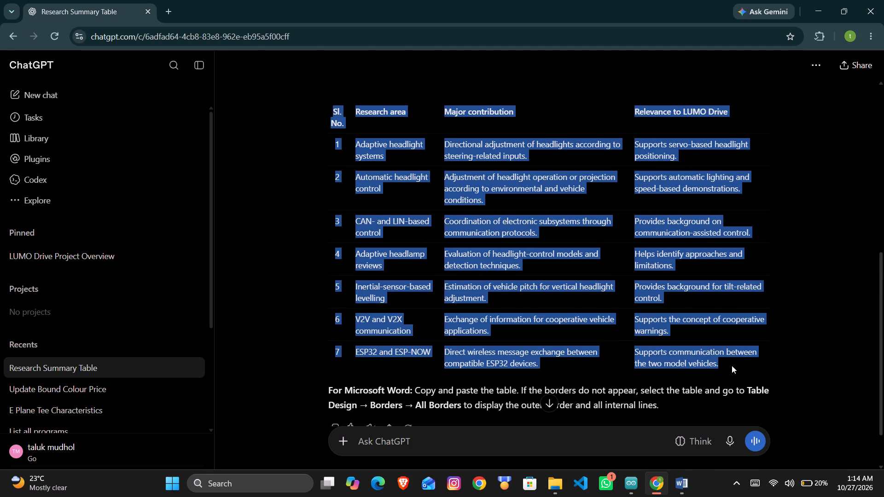
key(ctrl+c)
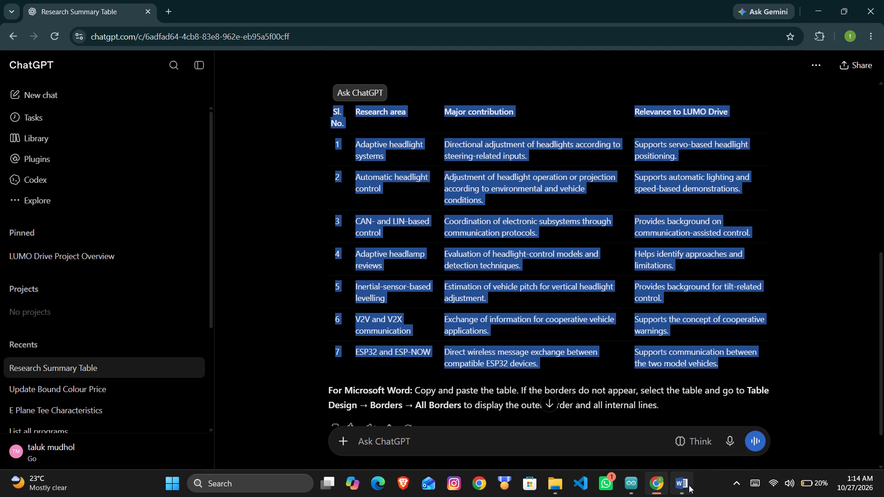
click(689, 485)
key(ctrl+v)
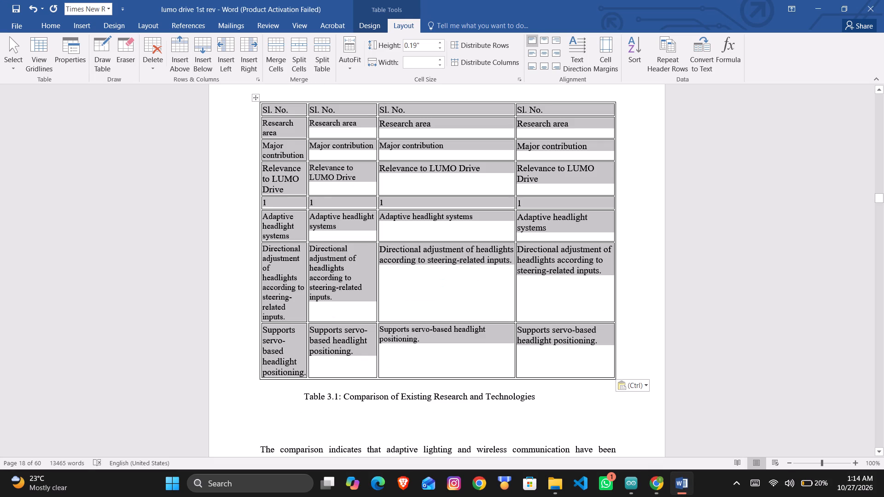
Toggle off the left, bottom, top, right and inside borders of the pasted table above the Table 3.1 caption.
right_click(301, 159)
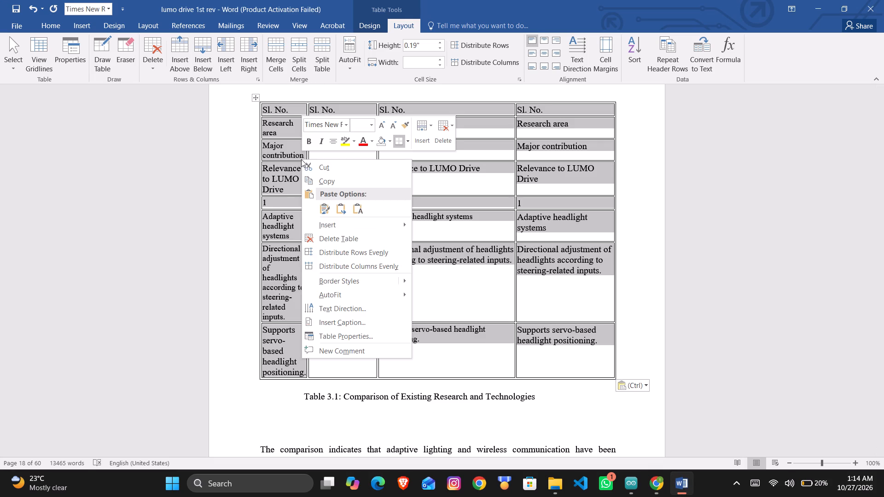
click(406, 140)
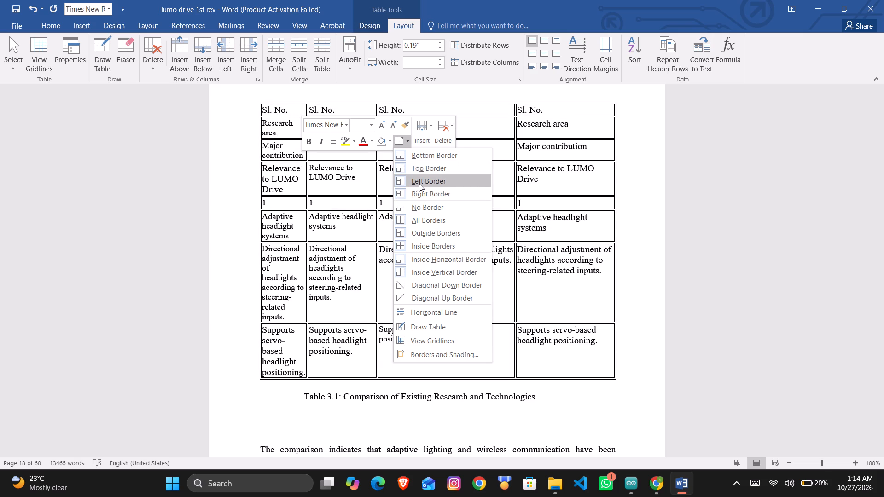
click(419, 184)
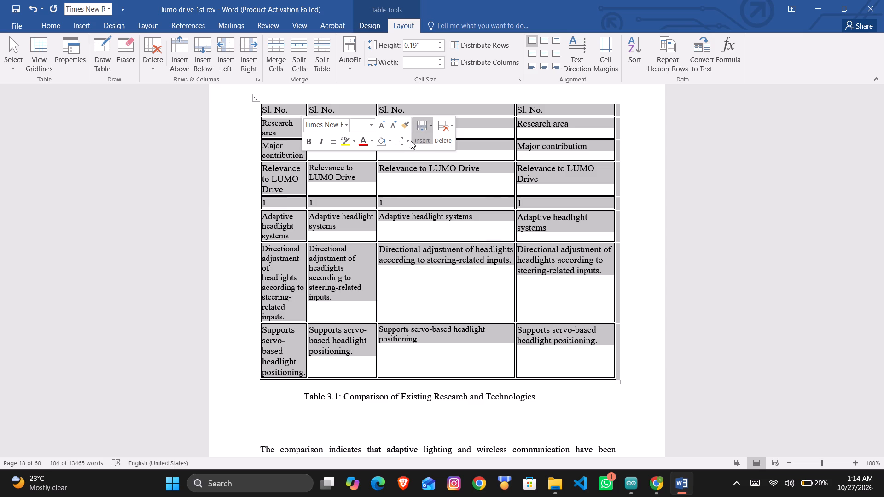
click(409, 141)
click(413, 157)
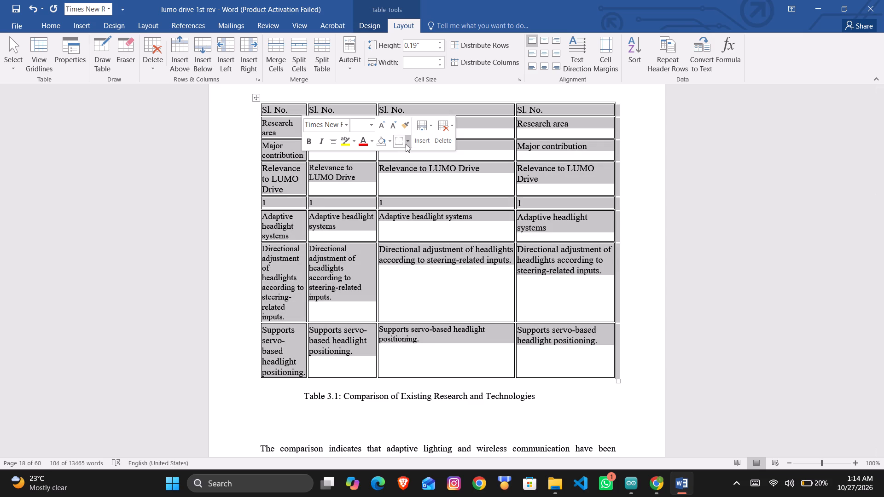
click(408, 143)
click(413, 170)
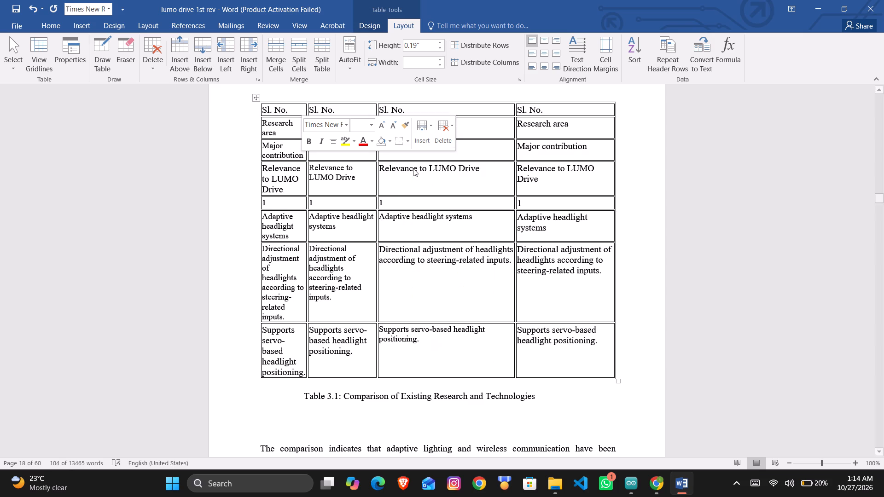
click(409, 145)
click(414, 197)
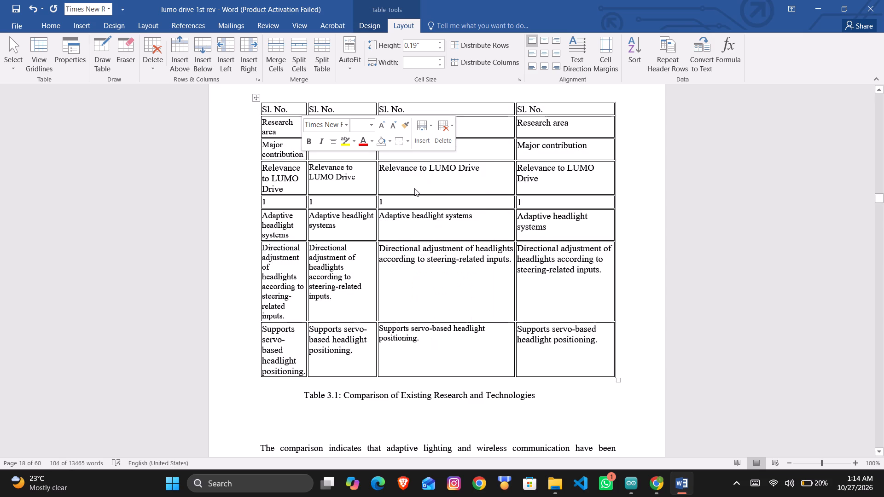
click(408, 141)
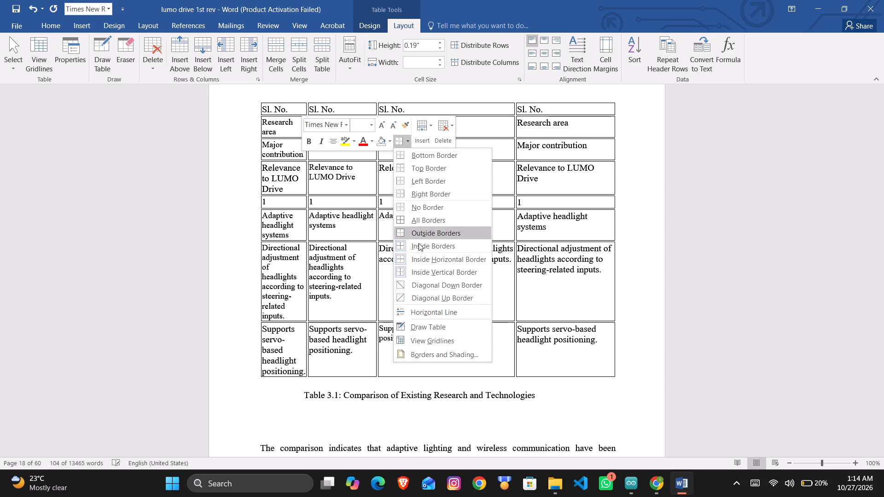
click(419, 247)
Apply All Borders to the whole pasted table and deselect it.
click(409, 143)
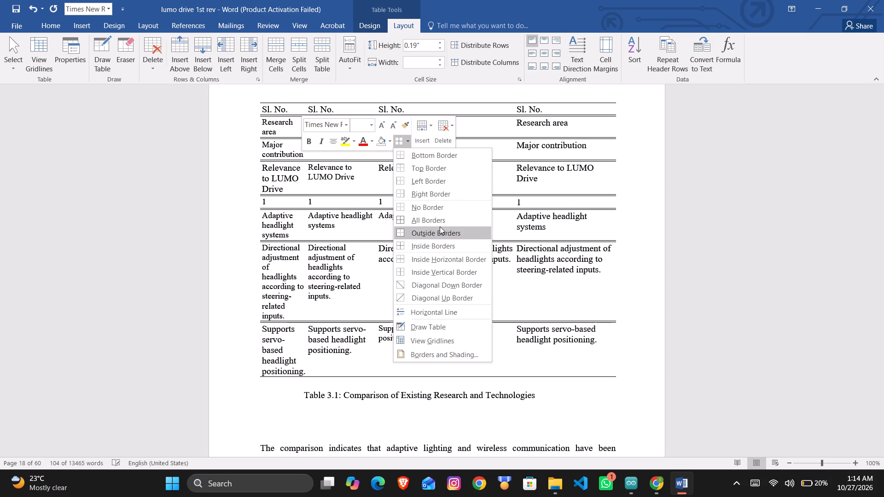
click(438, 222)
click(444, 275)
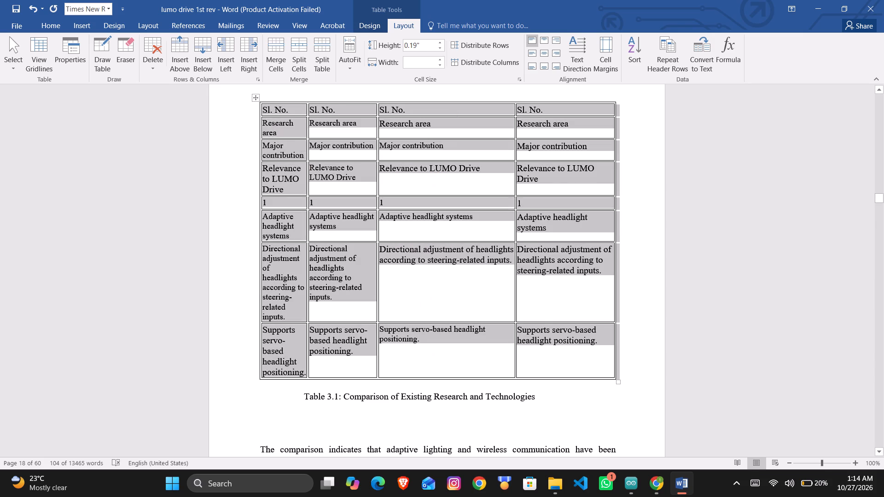
Capture a screenshot of the incorrectly pasted table with its repeated cell contents.
key(Print)
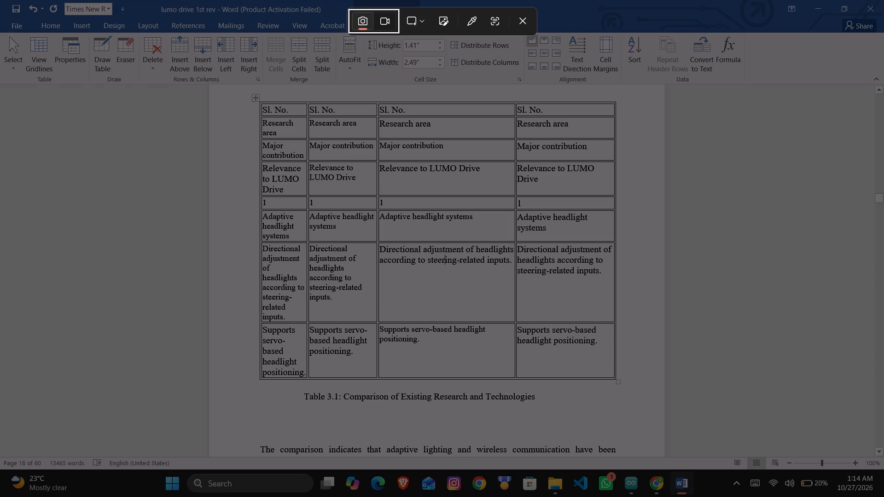
drag(274, 114, 591, 349)
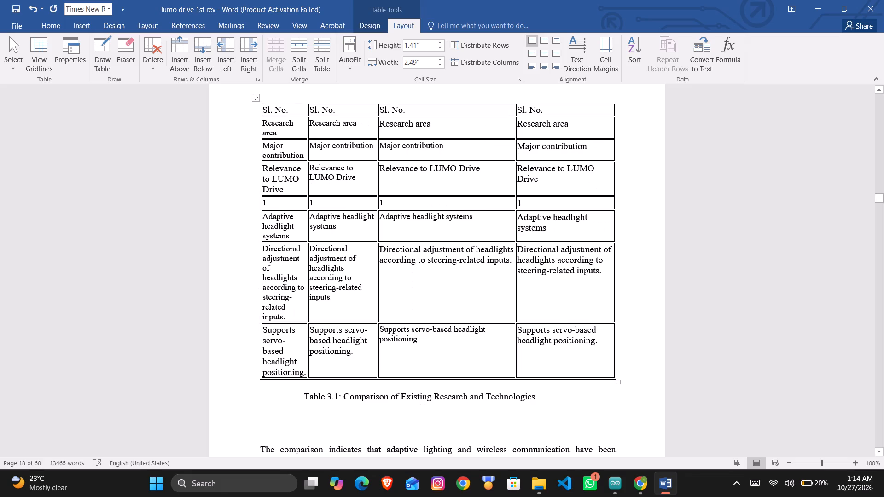
Undo the border changes and the paste over Table 3.1, back to its original four-column content.
key(ctrl+z)
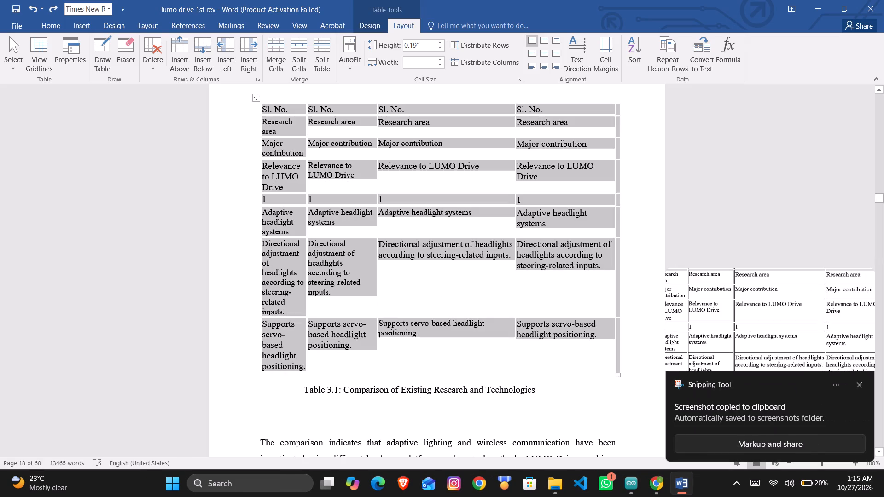
key(ctrl+z)
key(ctrl+z)
key(ctrl+z)
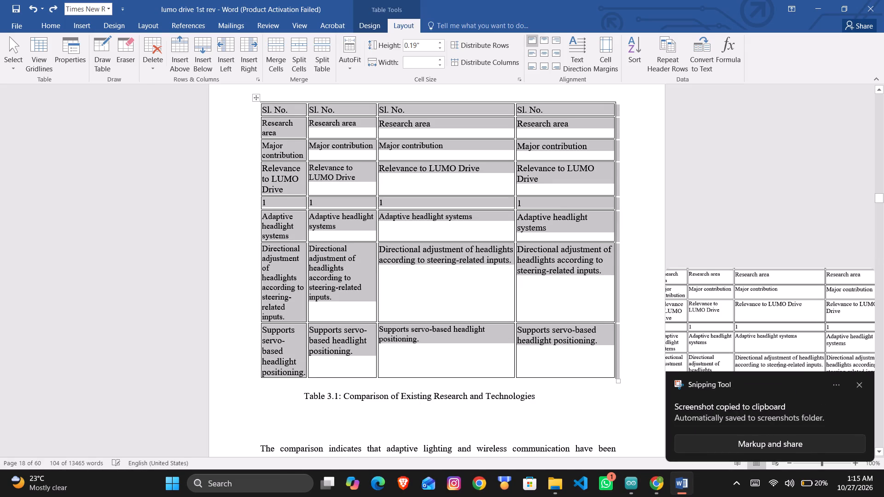
key(ctrl+z)
key(ctrl+z)
key(ctrl+z)
key(ctrl+z)
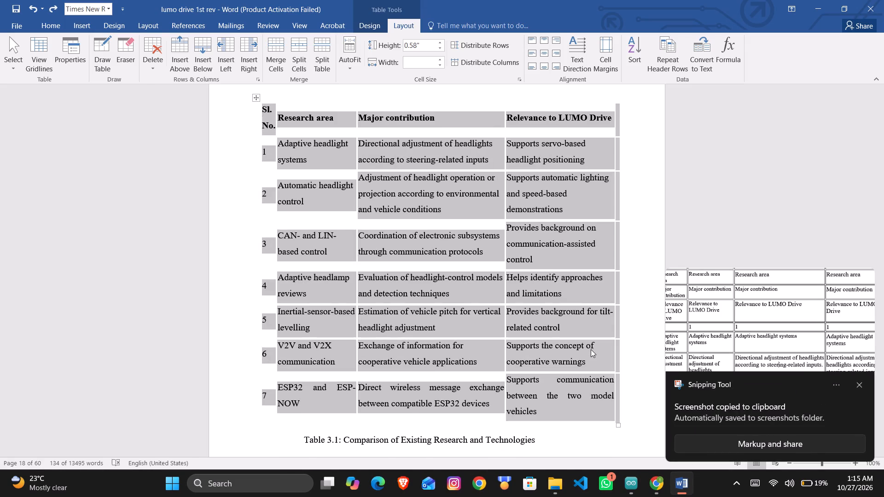
Capture a screenshot of the original Table 3.1 from its header row through row 7.
click(590, 350)
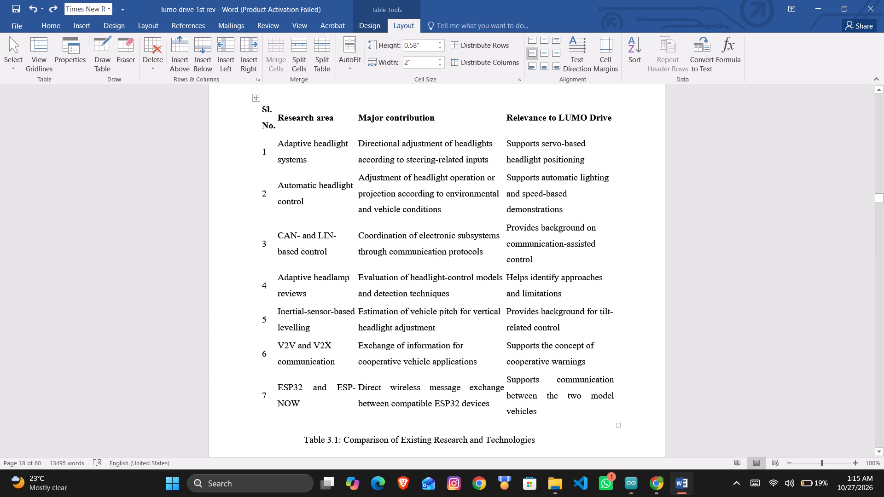
key(Print)
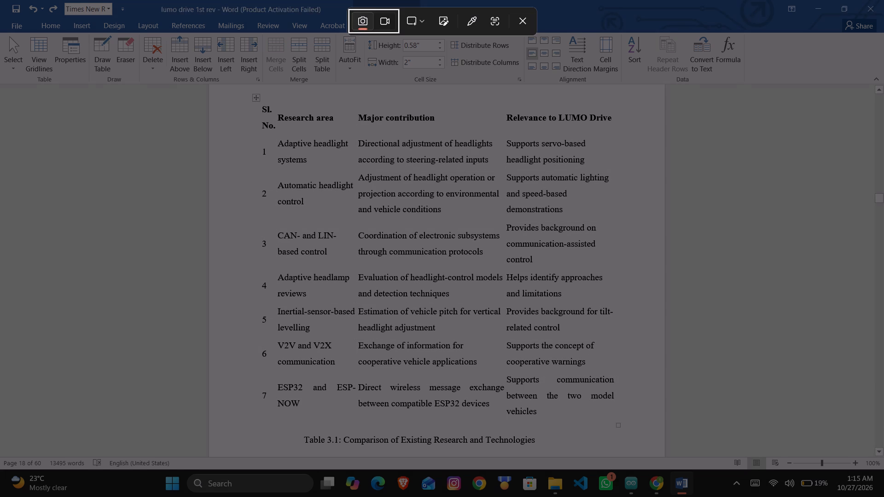
drag(258, 104, 641, 438)
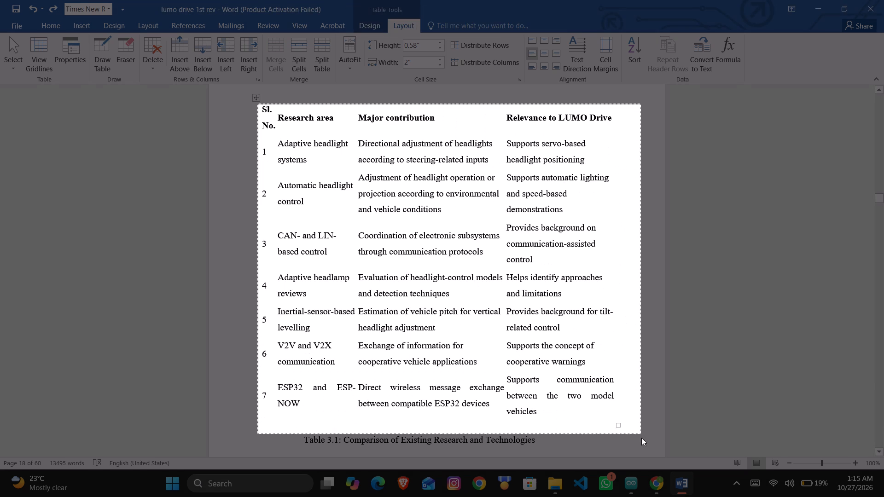
drag(641, 438, 641, 426)
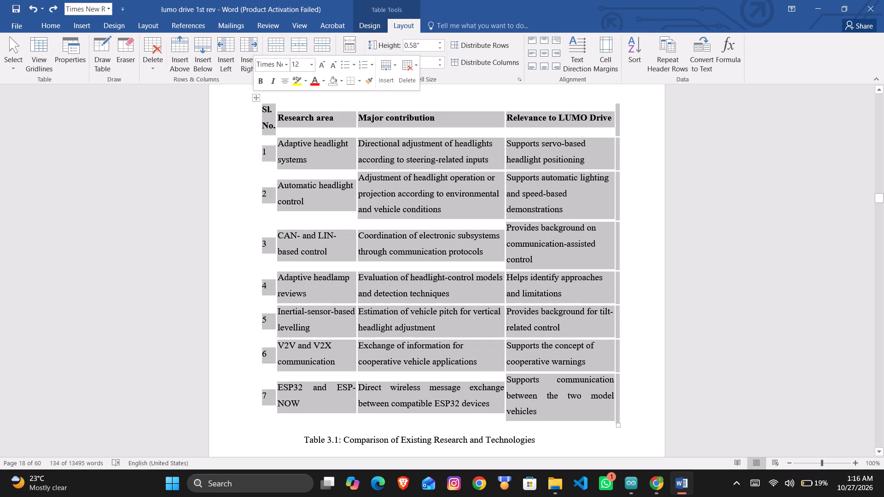
key(ctrl+v)
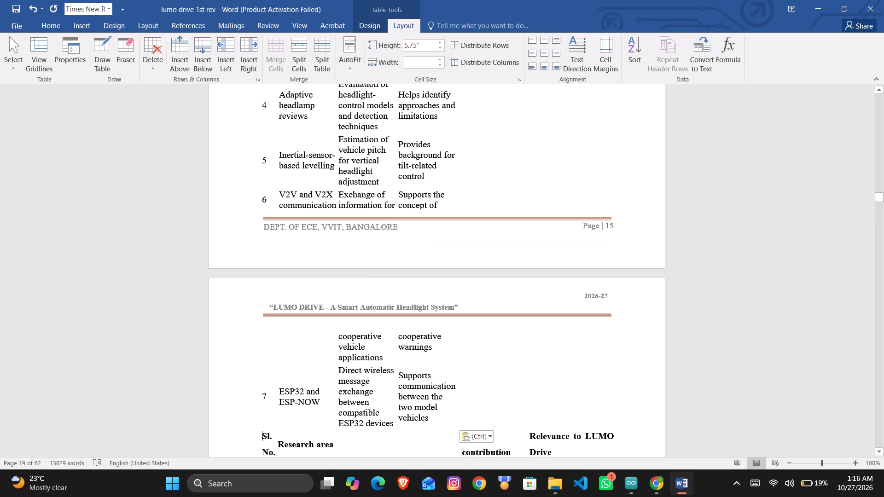
scroll(340, 273, up, 2)
scroll(340, 273, down, 1)
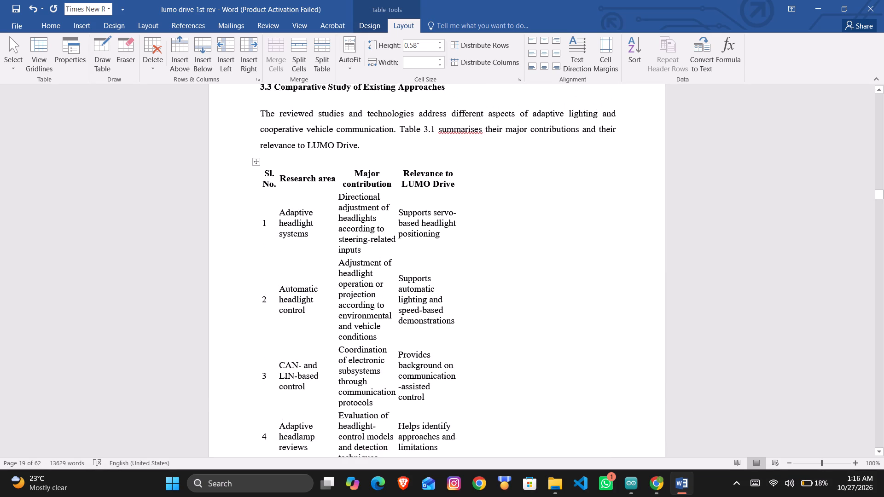
scroll(340, 273, down, 2)
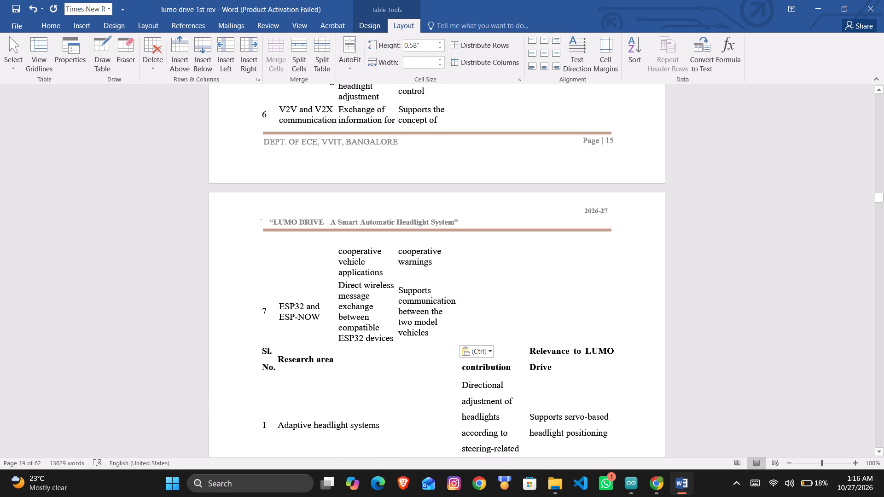
click(471, 354)
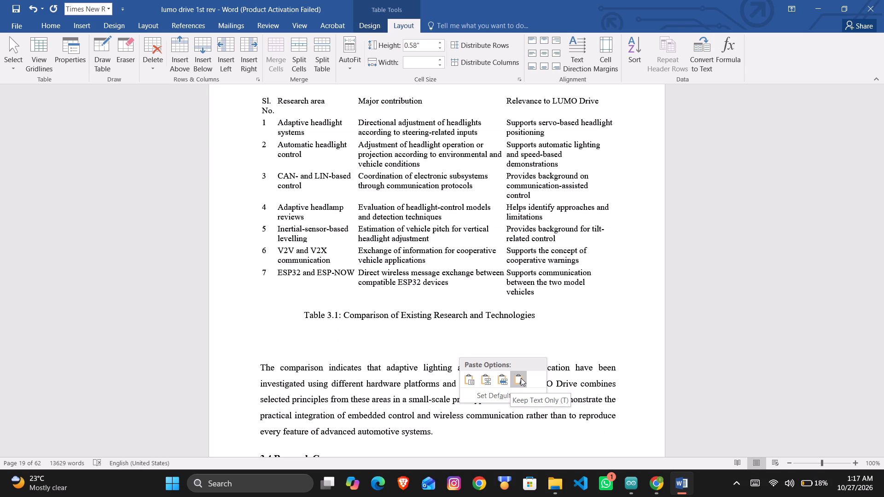
click(520, 377)
scroll(506, 298, up, 1)
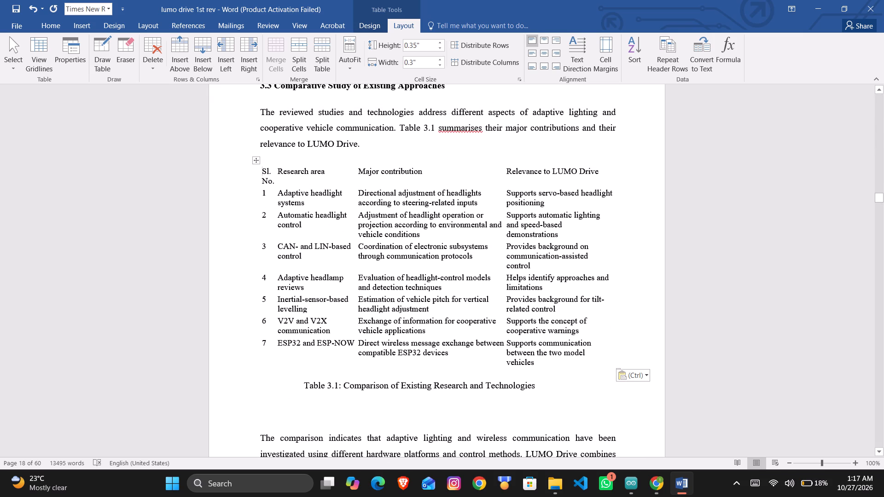
Make the header row of Table 3.1 bold, from Sl. No. through Relevance to LUMO Drive.
drag(262, 171, 320, 183)
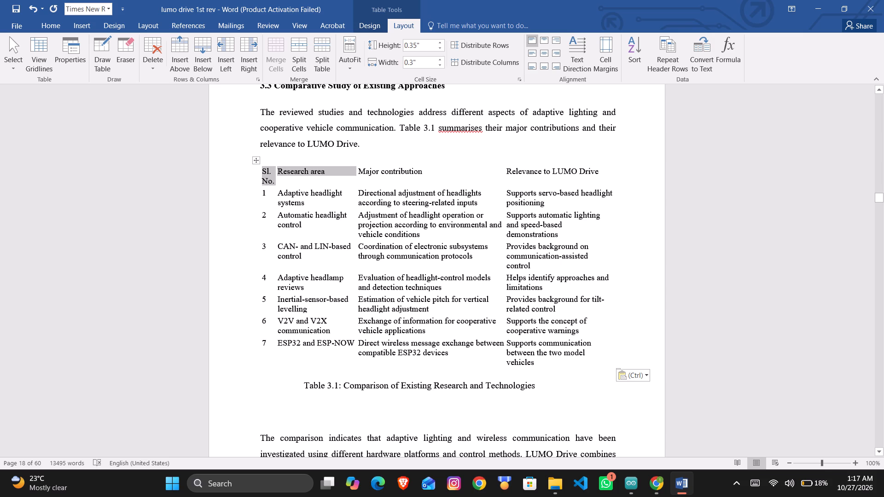
drag(320, 183, 526, 179)
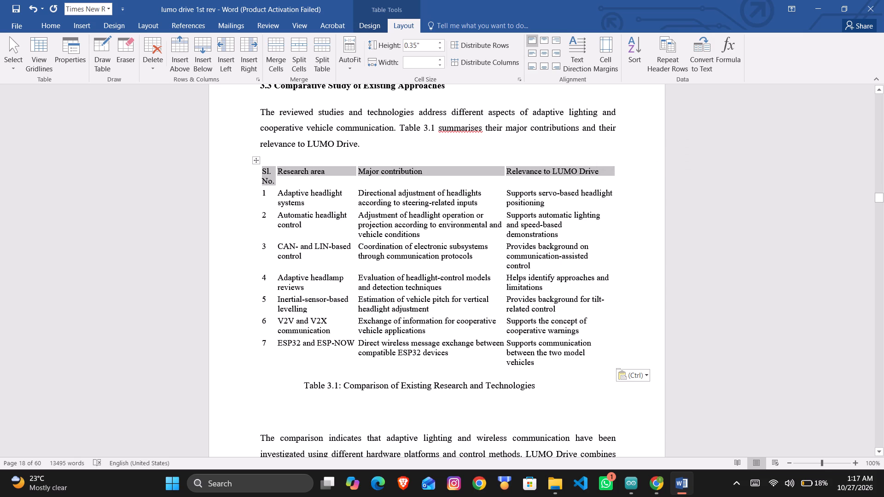
key(ctrl+b)
click(335, 196)
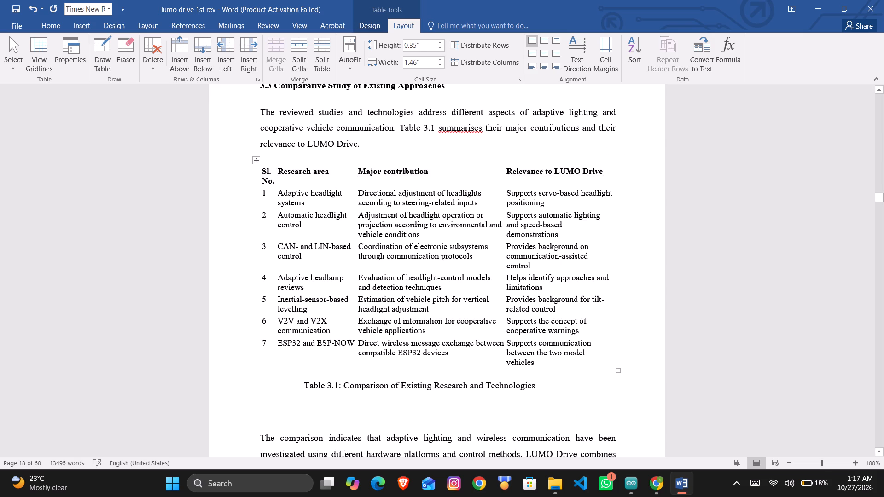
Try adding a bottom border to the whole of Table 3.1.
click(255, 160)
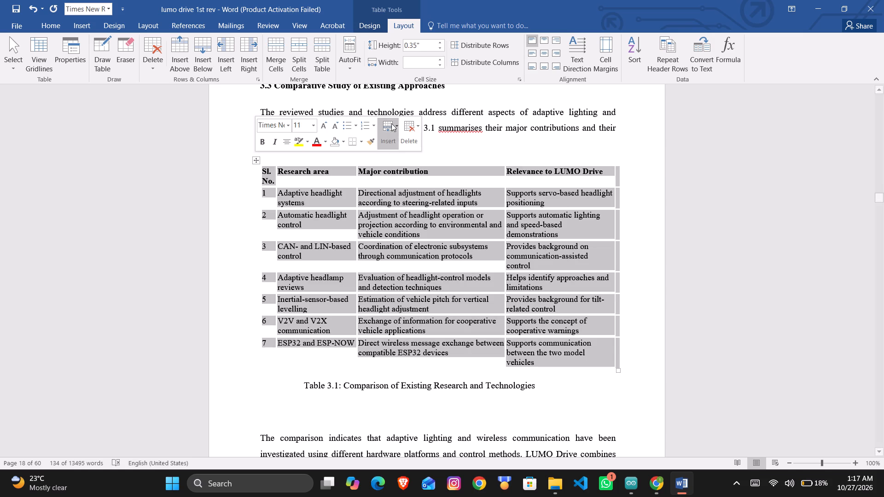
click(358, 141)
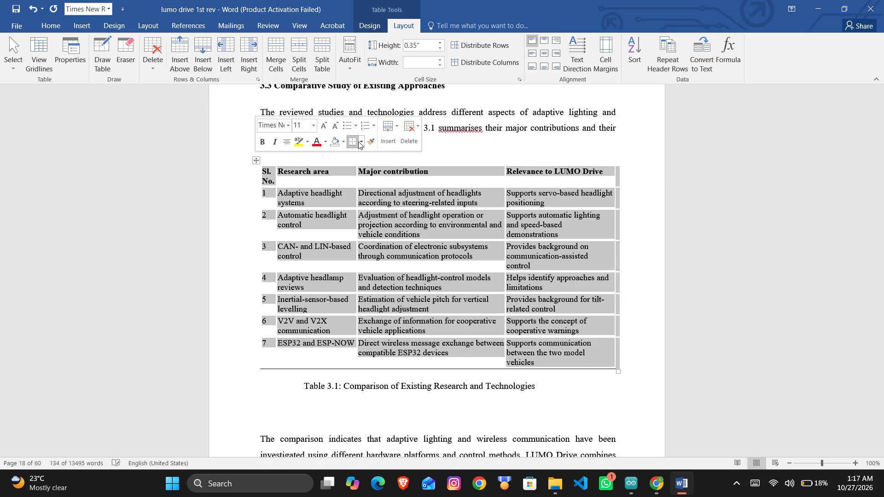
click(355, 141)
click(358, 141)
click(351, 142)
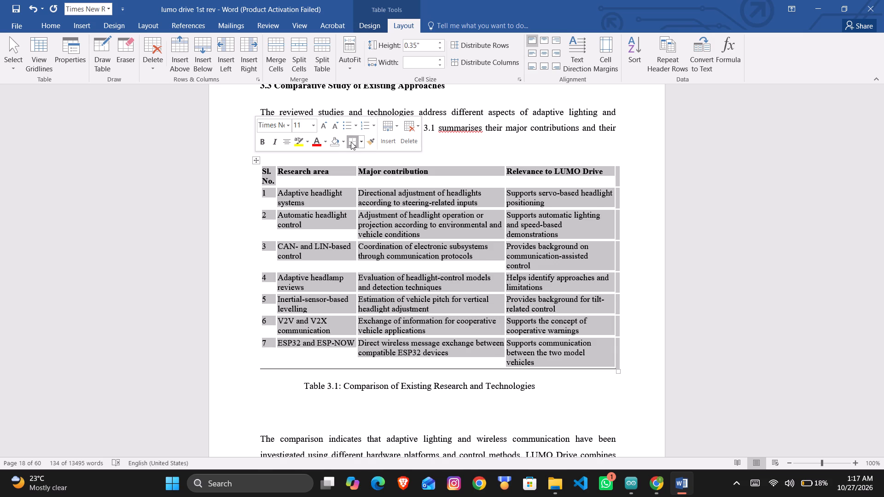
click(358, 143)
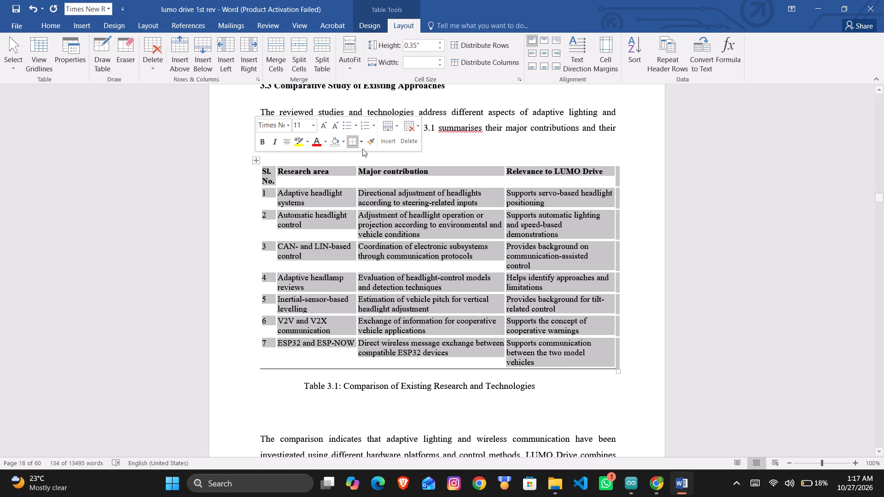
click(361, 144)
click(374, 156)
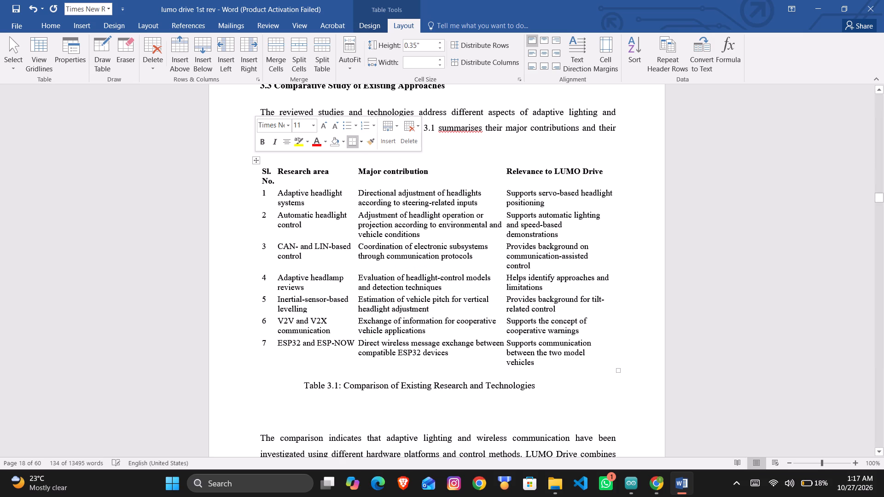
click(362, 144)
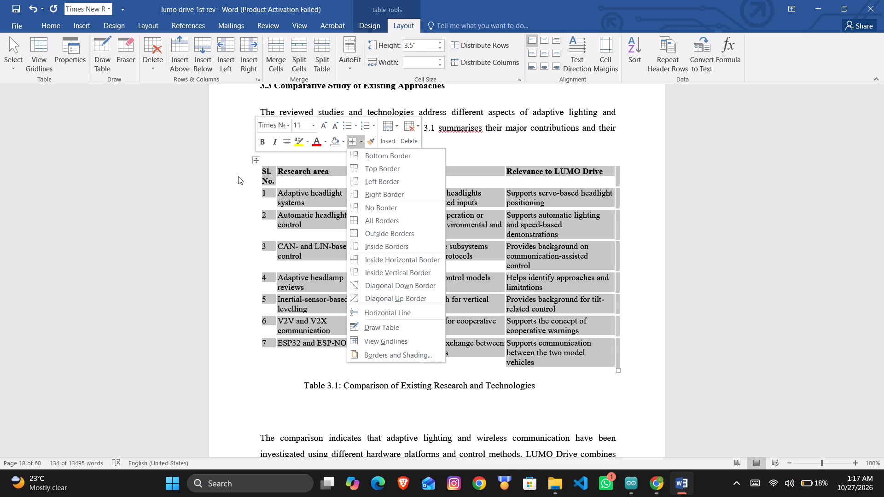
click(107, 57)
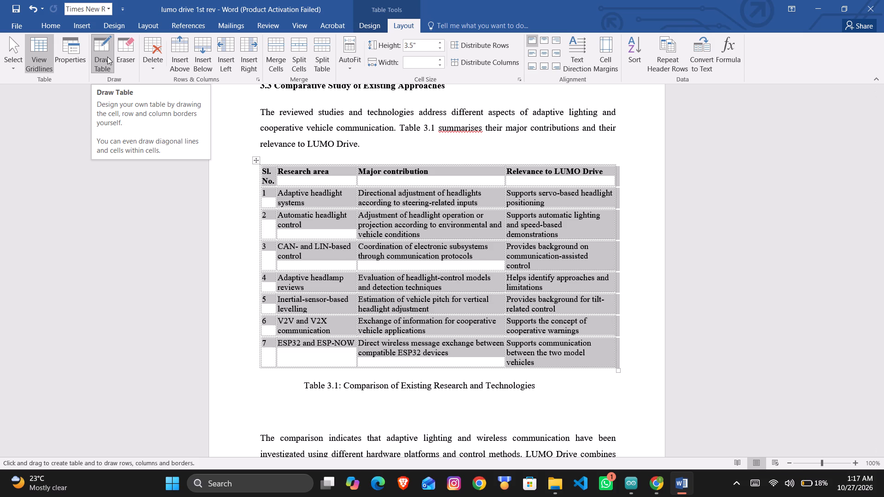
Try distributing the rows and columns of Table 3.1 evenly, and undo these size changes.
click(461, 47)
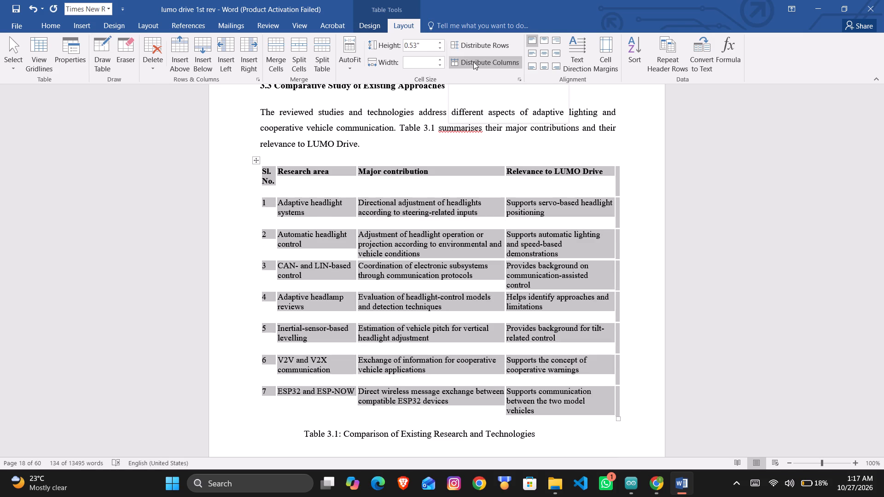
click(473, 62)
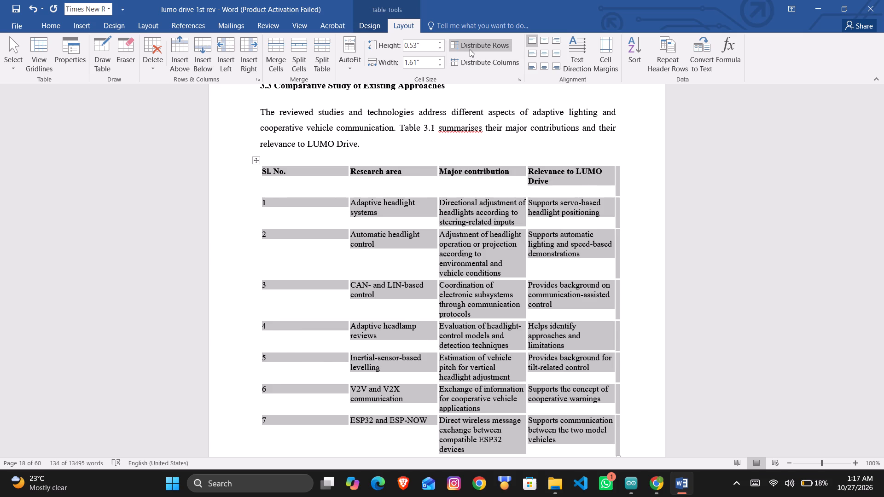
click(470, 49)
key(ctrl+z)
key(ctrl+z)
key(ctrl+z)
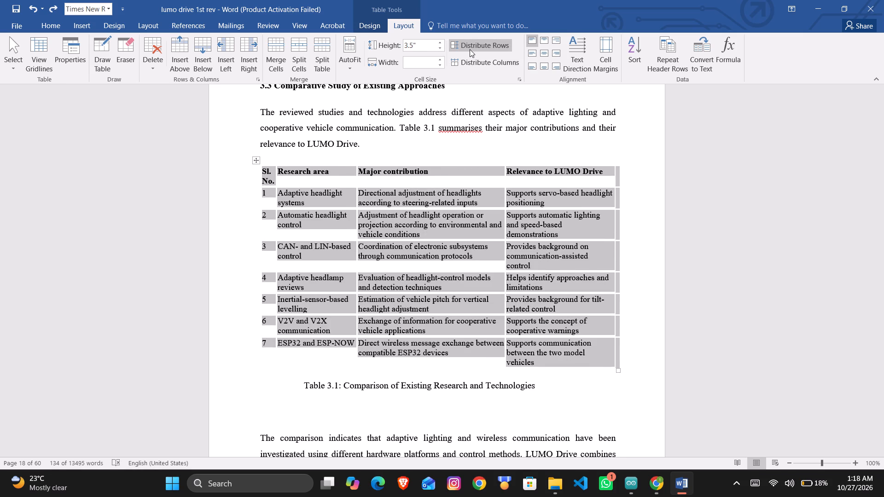
Check the default cell margins and cell spacing options of Table 3.1.
click(611, 58)
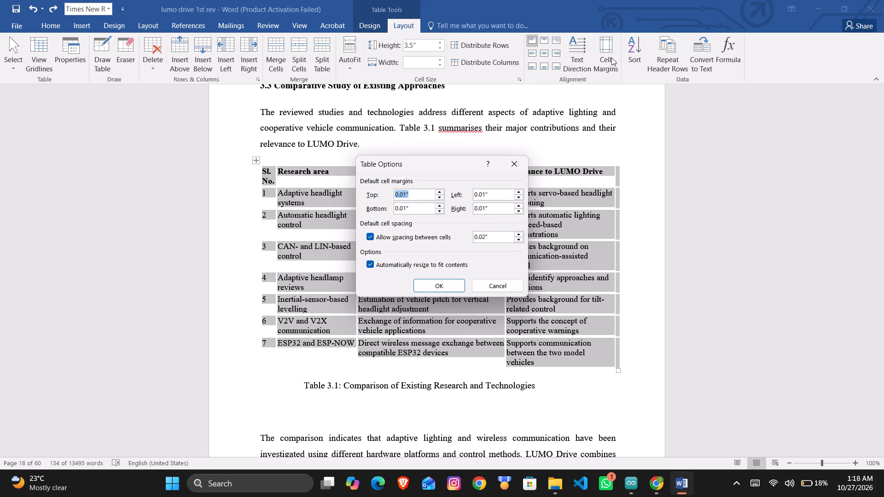
click(487, 283)
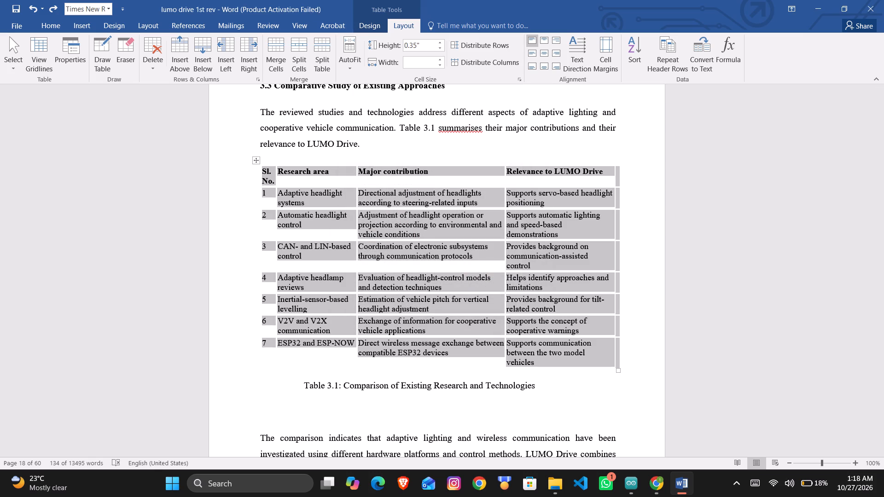
Add bottom, top, left and right borders around the whole of Table 3.1.
click(255, 159)
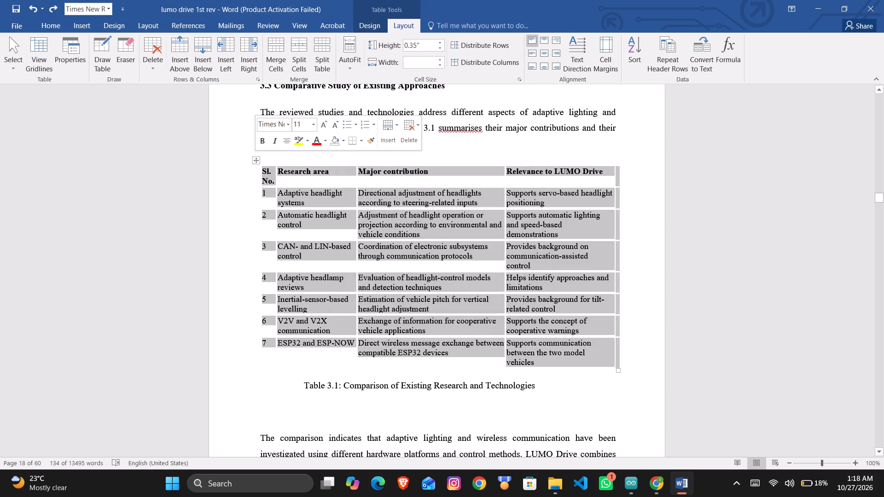
click(353, 142)
click(353, 142)
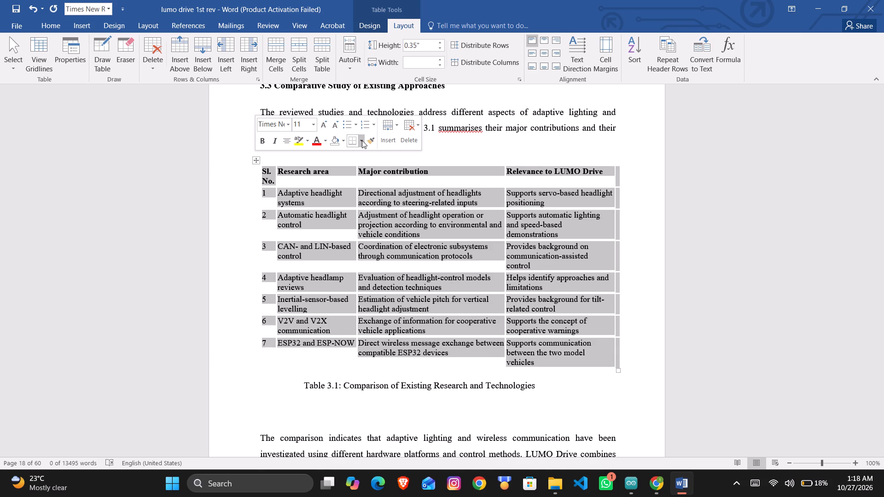
click(361, 142)
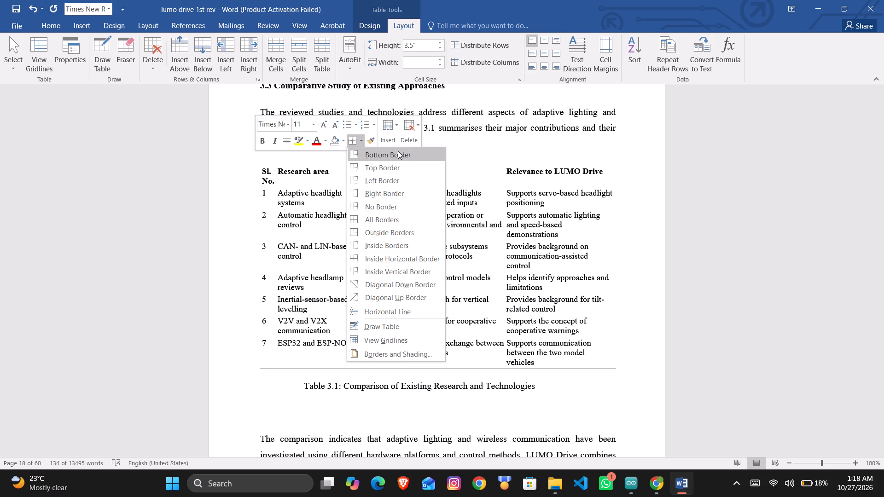
click(397, 152)
click(363, 139)
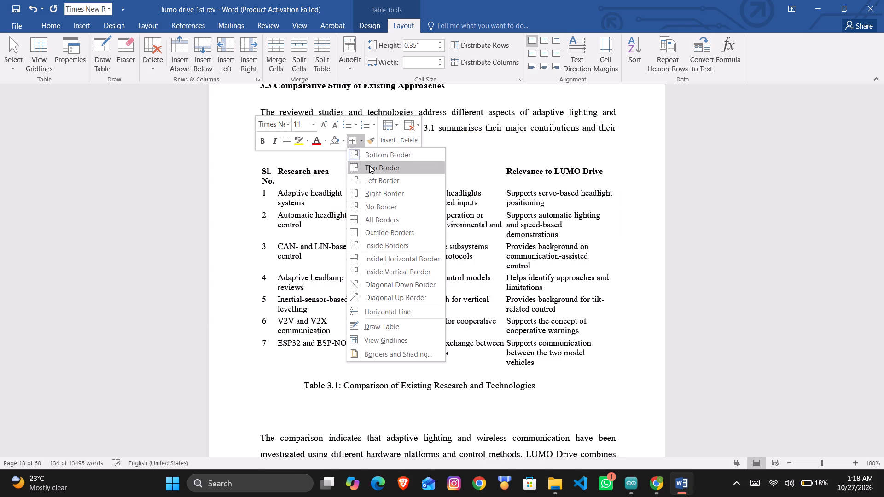
click(369, 165)
click(361, 140)
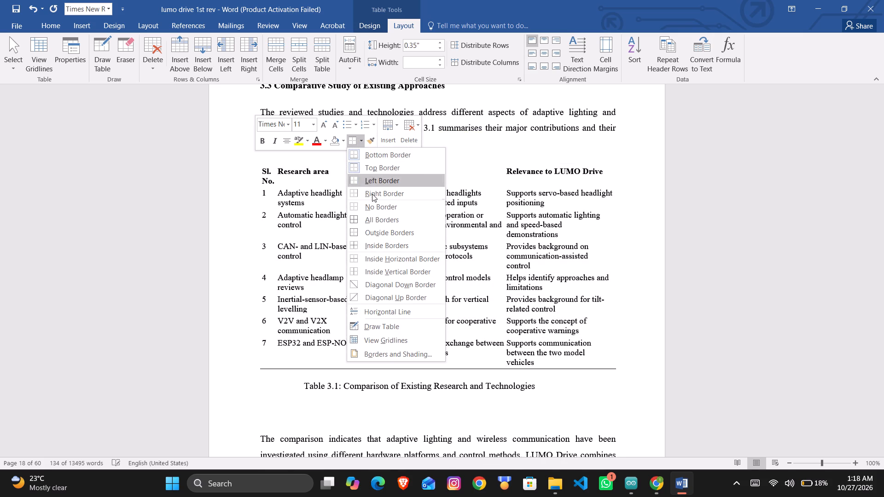
click(373, 183)
click(362, 142)
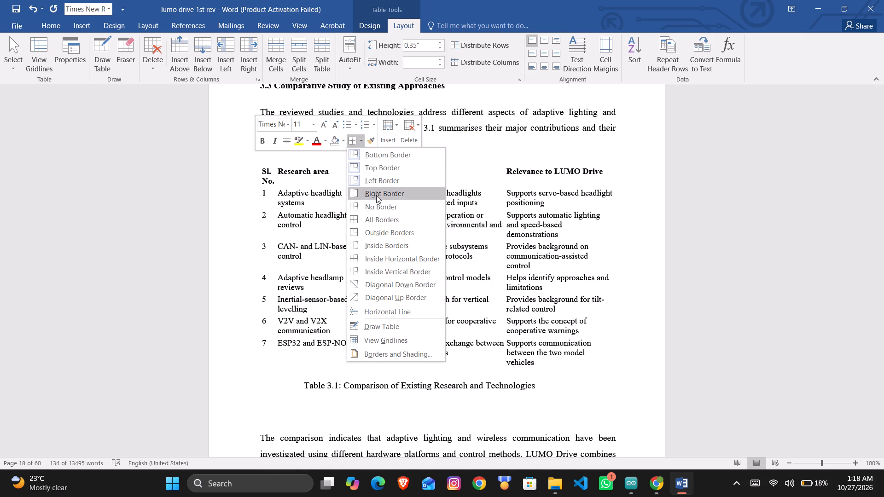
click(375, 193)
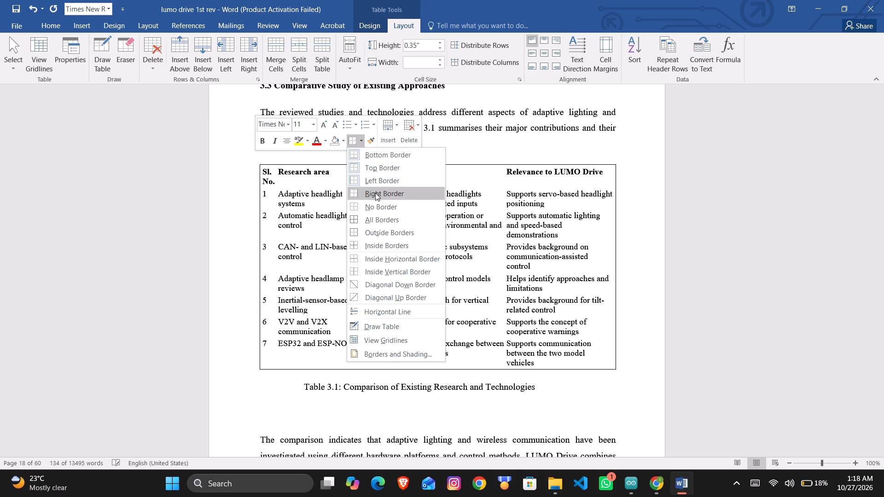
Draw full-height vertical borders on both sides of the Major contribution column of Table 3.1.
click(361, 145)
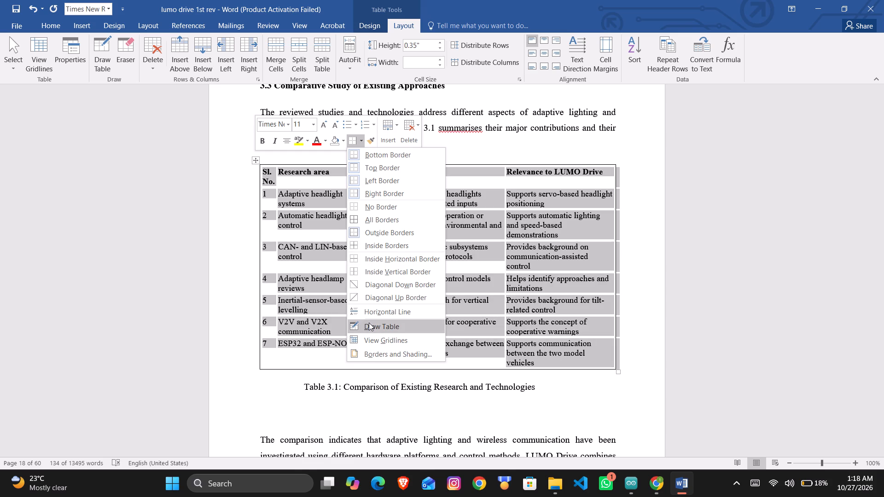
click(369, 323)
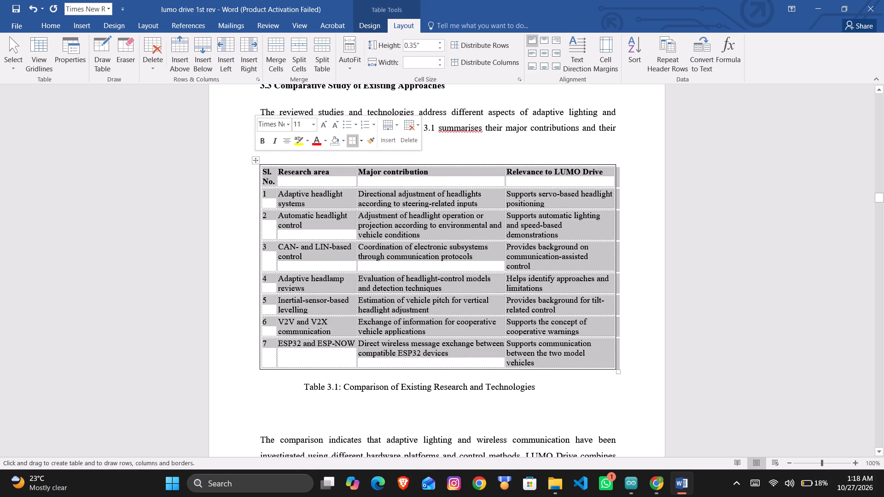
drag(359, 166, 353, 358)
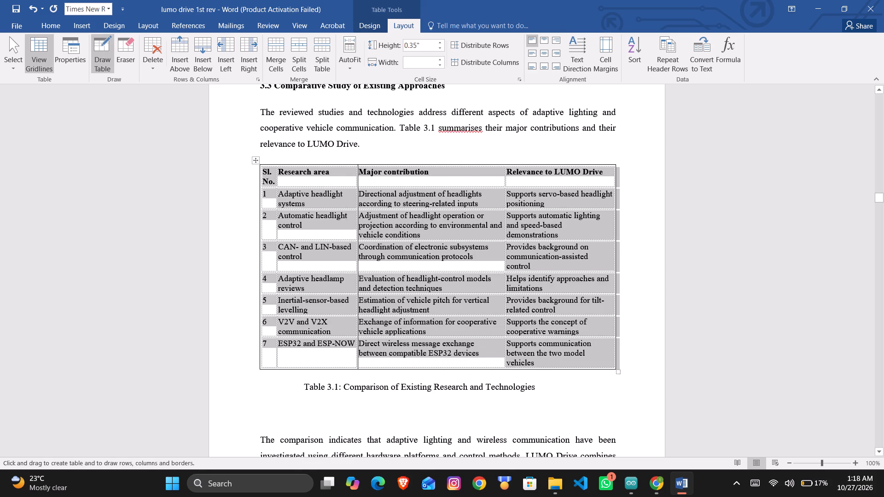
drag(506, 166, 506, 242)
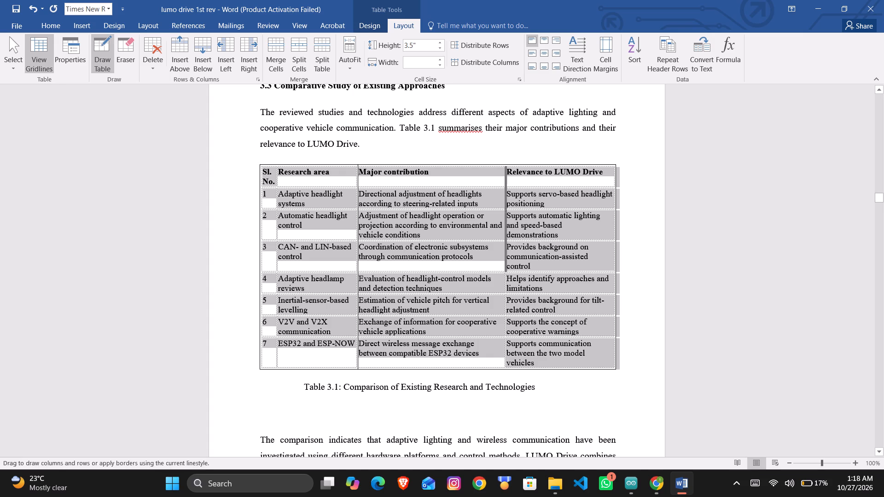
drag(506, 242, 505, 365)
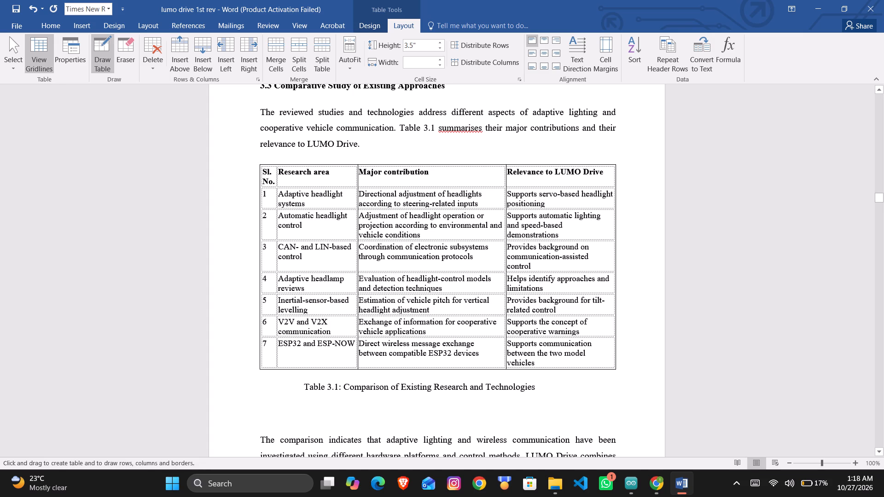
Draw horizontal borders across Table 3.1 below the header row and below each of rows 1 to 5.
drag(260, 187, 585, 195)
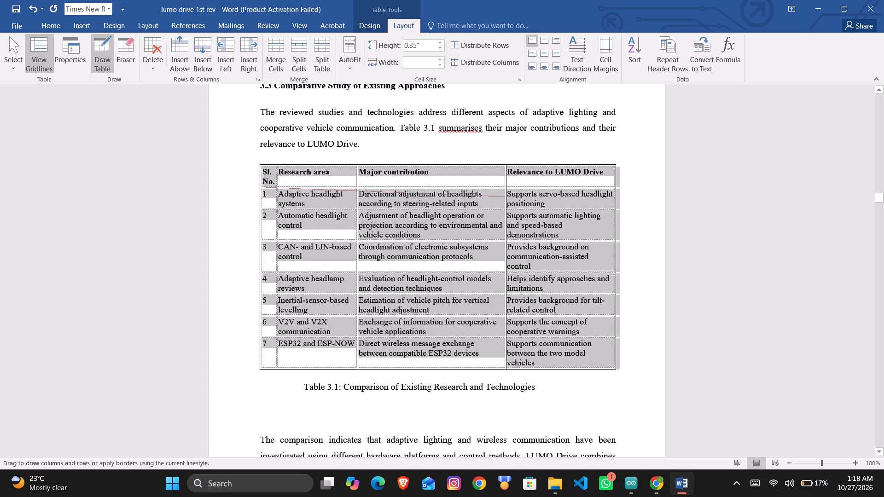
drag(585, 195, 605, 194)
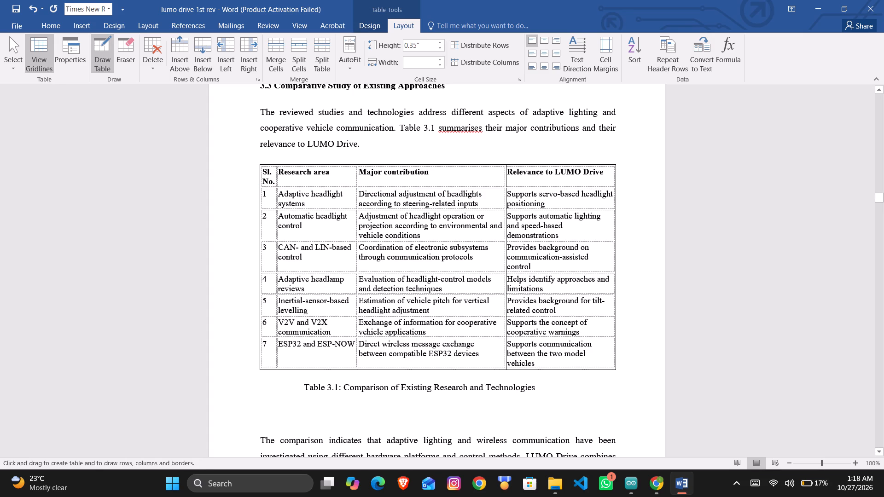
drag(260, 209, 618, 212)
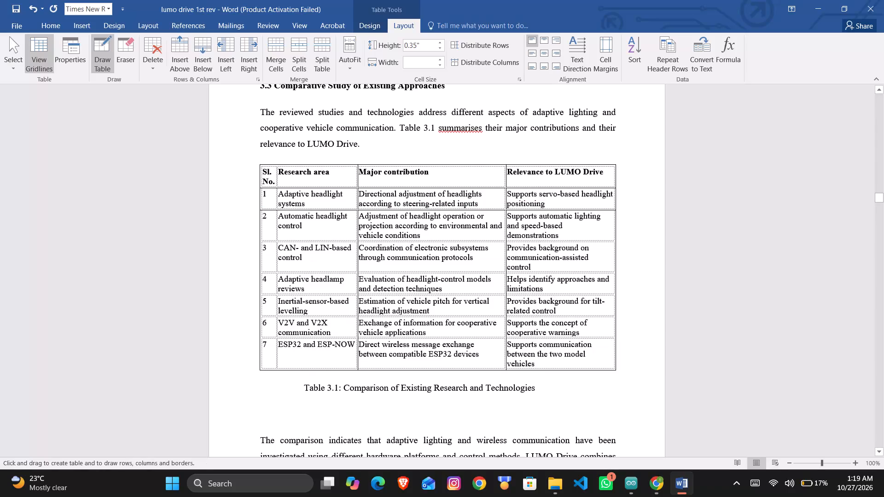
drag(261, 241, 513, 244)
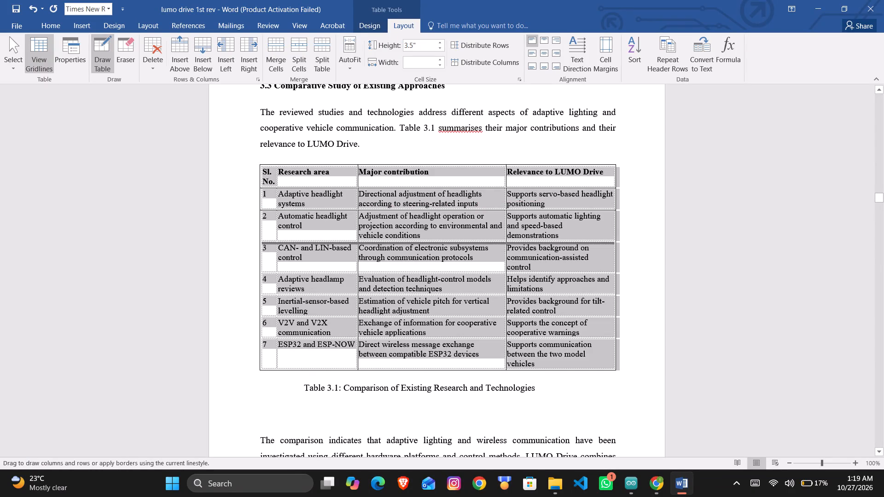
drag(513, 244, 593, 244)
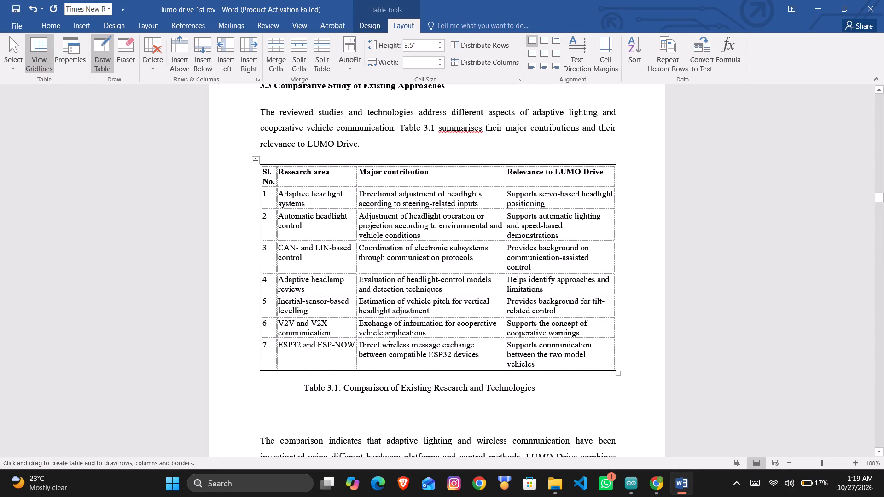
drag(262, 273, 623, 274)
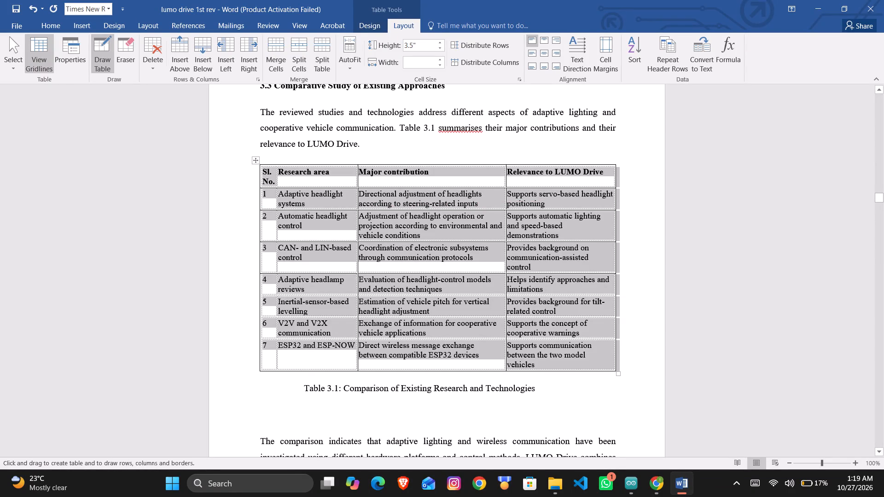
drag(259, 295, 583, 297)
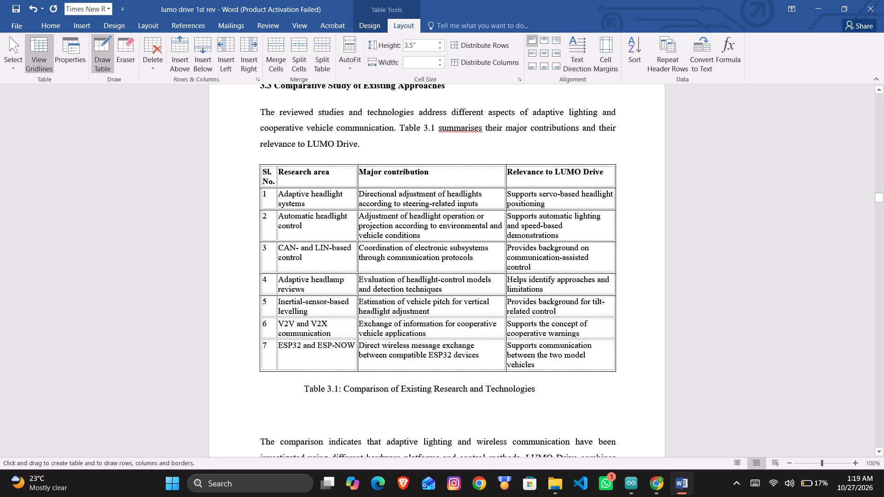
drag(262, 319, 615, 315)
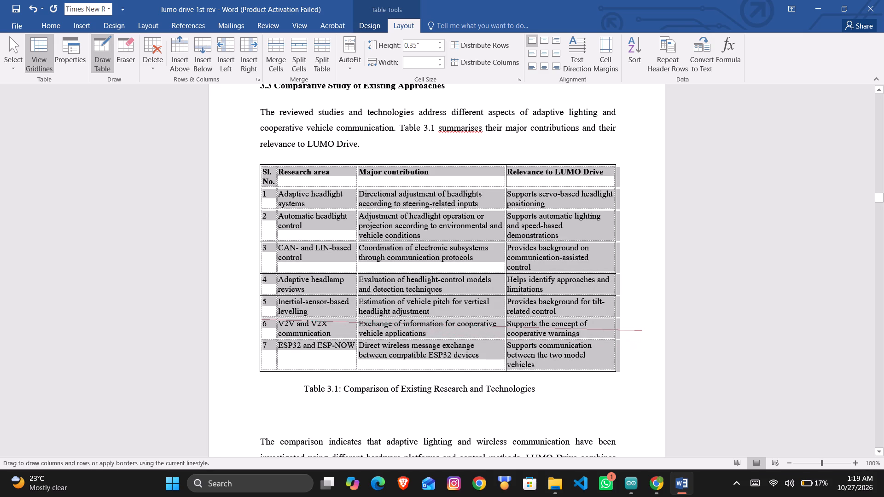
drag(615, 315, 614, 315)
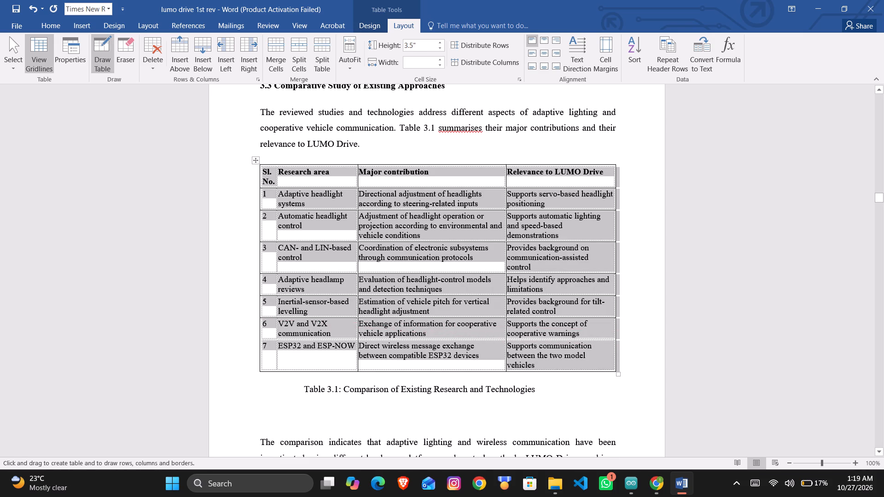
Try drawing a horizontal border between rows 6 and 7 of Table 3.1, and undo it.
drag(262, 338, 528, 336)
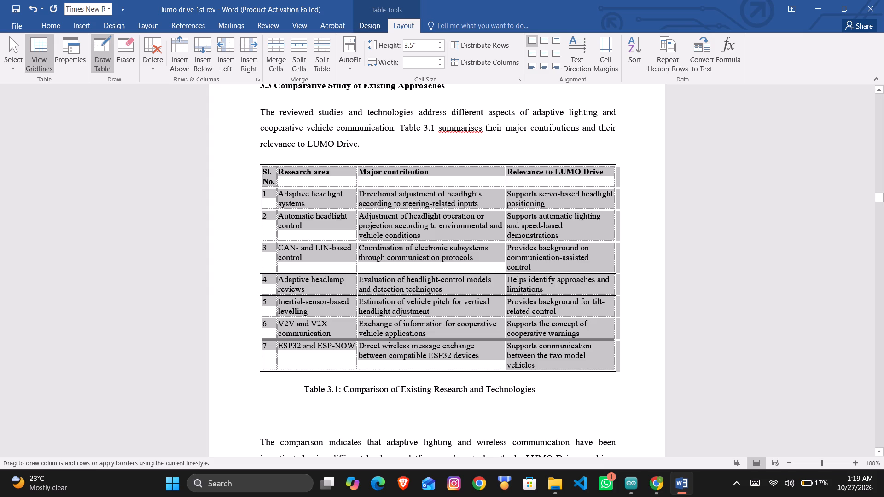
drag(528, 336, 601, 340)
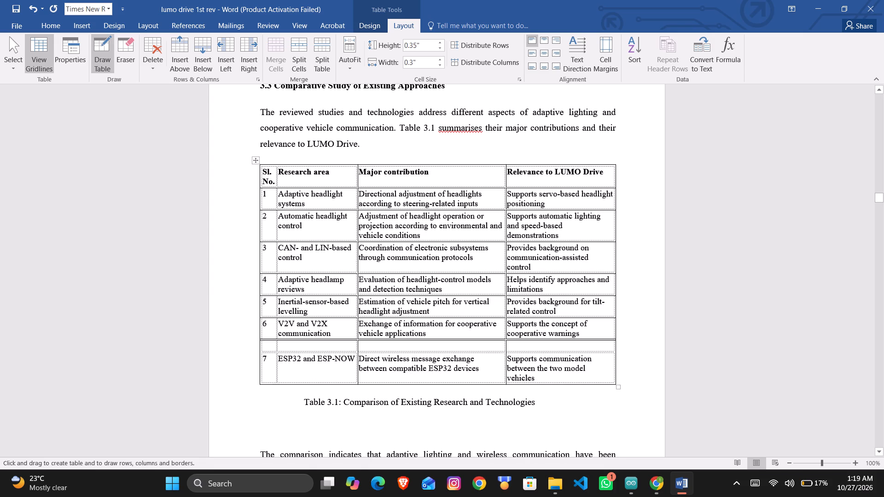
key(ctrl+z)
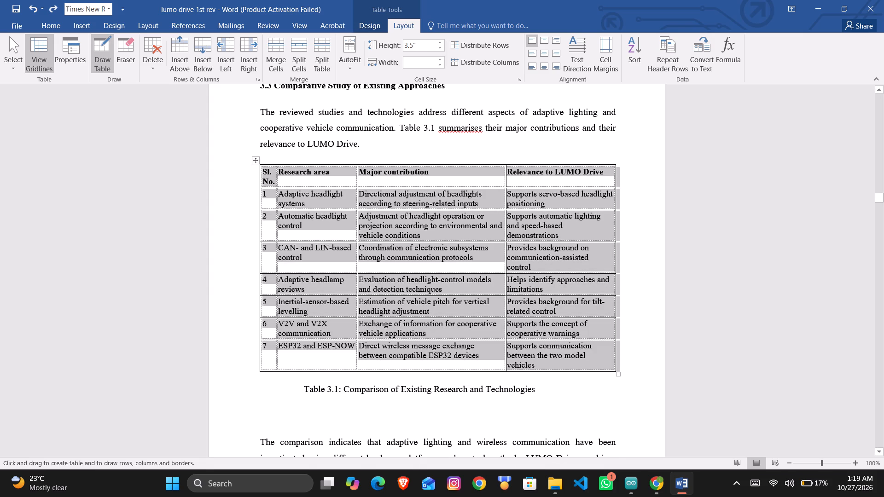
Draw a horizontal border between rows 6 and 7 across the full width of Table 3.1.
drag(262, 339, 622, 338)
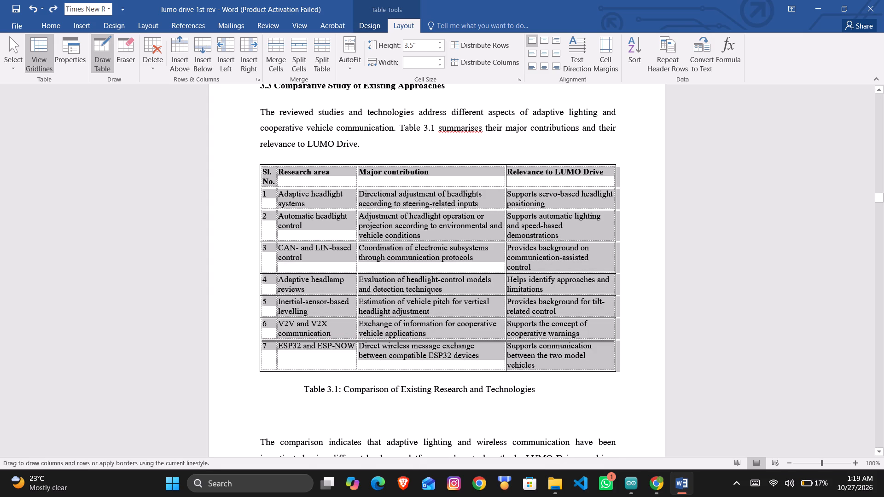
click(634, 333)
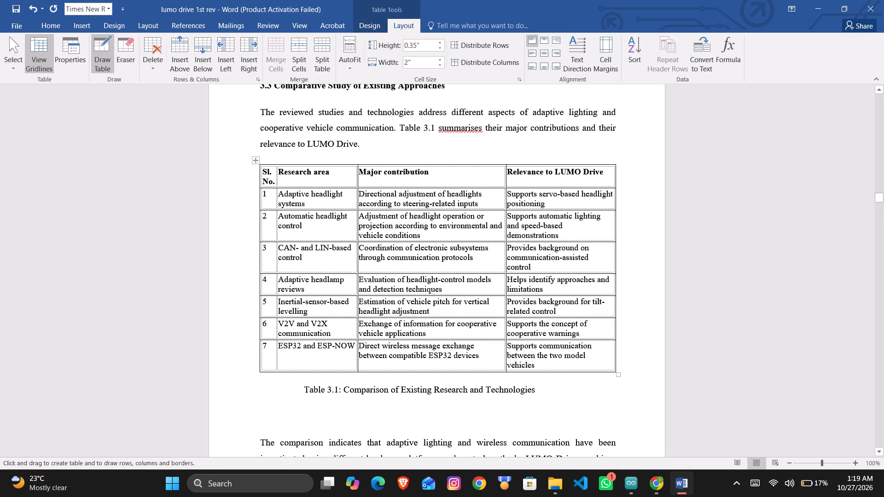
double_click(705, 193)
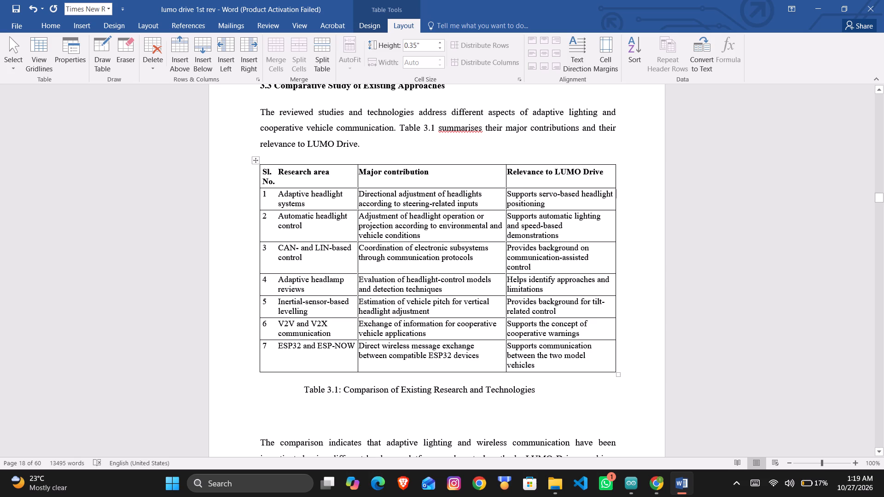
Draw a full-height vertical border between the Sl. No. and Research area columns of Table 3.1, and leave table drawing.
double_click(337, 172)
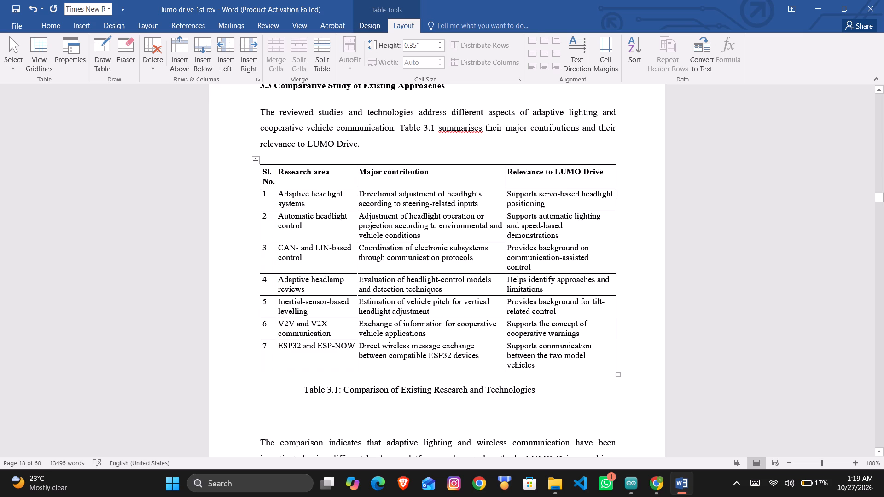
click(255, 160)
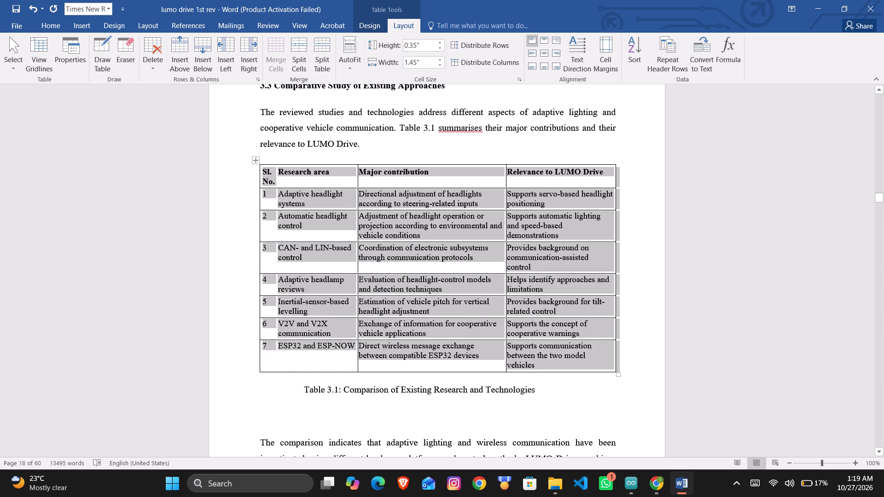
click(364, 144)
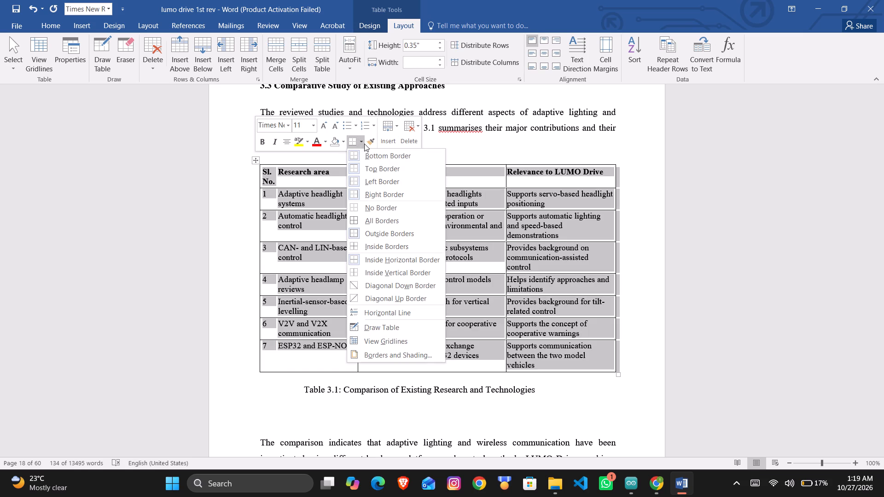
click(373, 328)
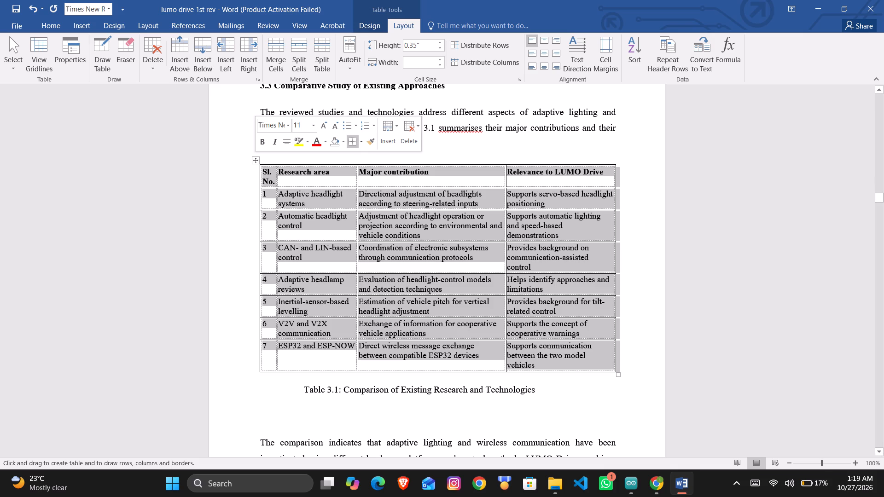
drag(277, 169, 287, 270)
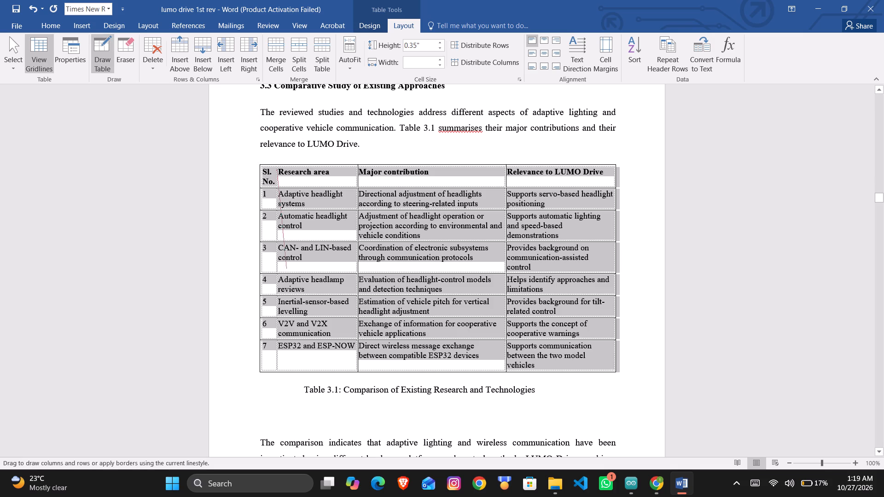
drag(287, 270, 275, 370)
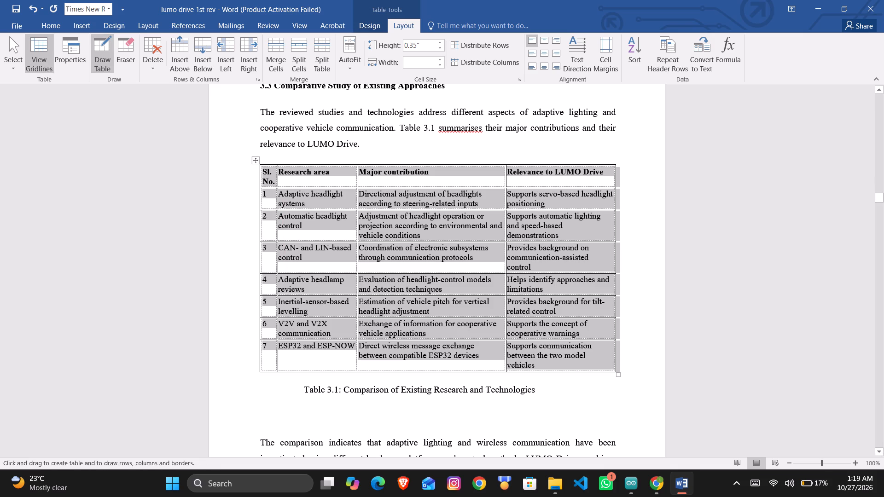
triple_click(276, 387)
click(234, 391)
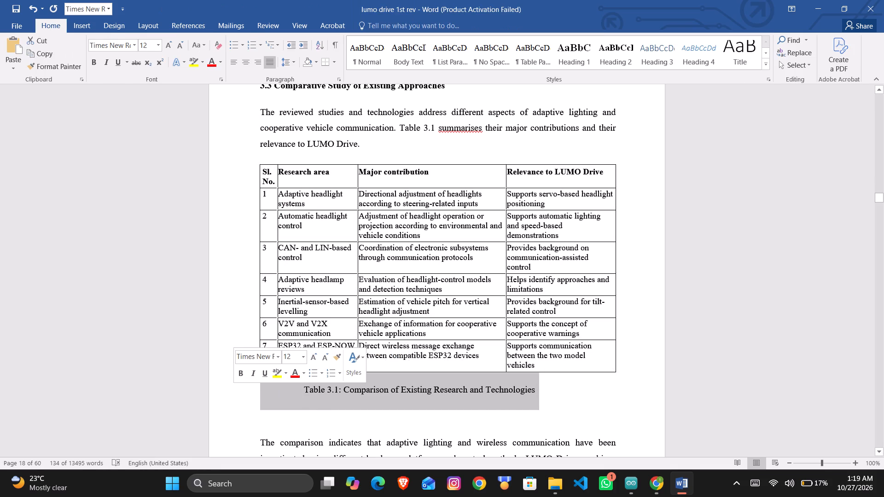
click(620, 415)
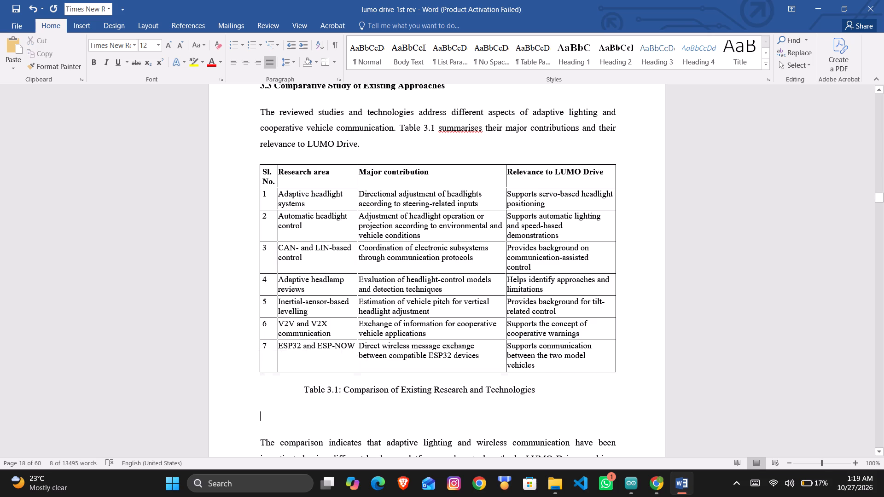
Move the 3.4 Research Gap heading onto the following page by adding a blank line before it.
scroll(619, 415, down, 1)
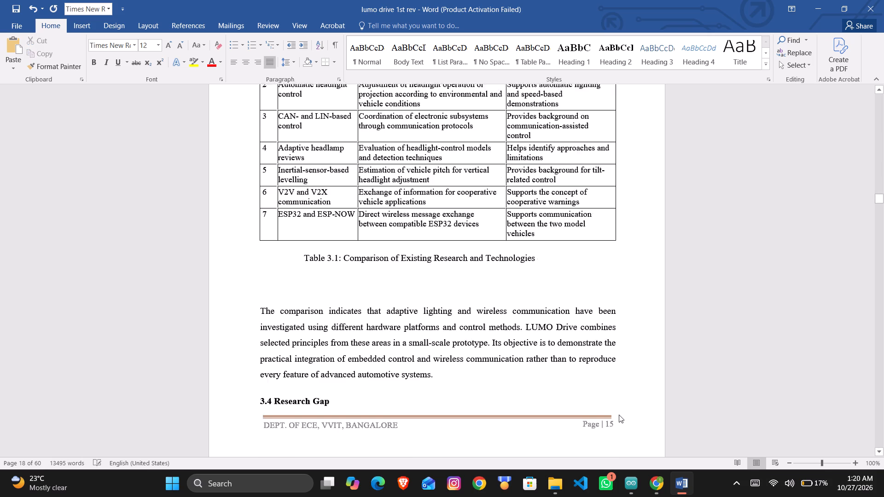
scroll(619, 415, down, 2)
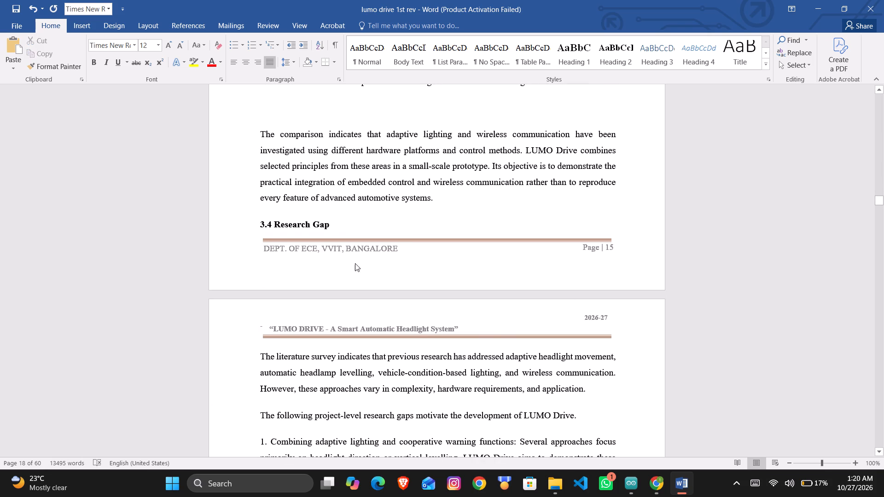
click(263, 220)
click(260, 219)
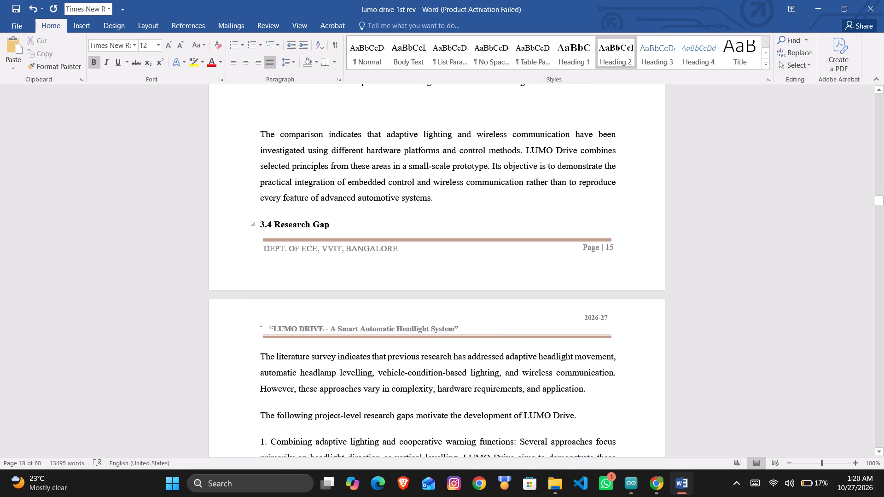
key(Return)
key(Return)
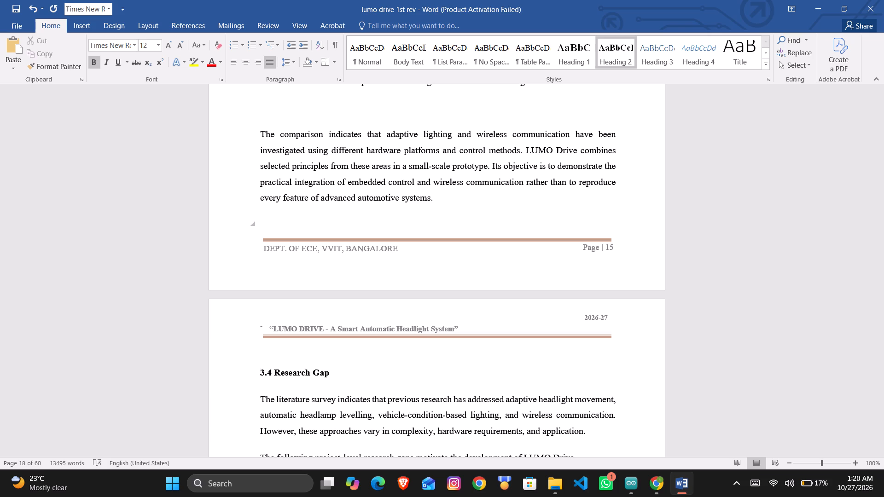
key(BackSpace)
Move the 3.5 Summary heading onto the following page by adding a blank line before it.
scroll(326, 287, down, 2)
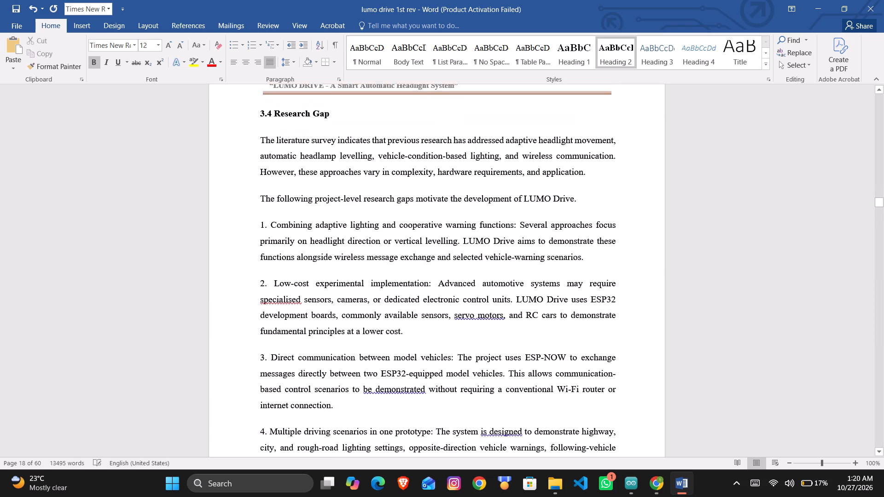
scroll(326, 287, down, 3)
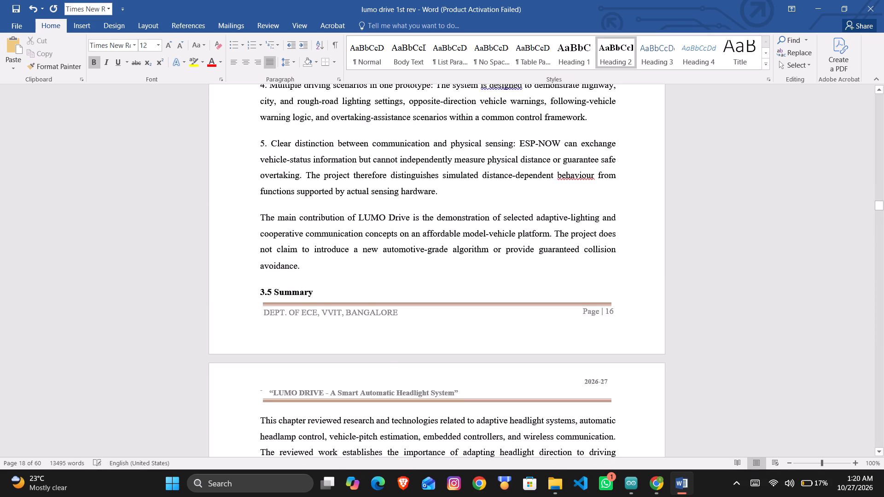
scroll(326, 287, down, 1)
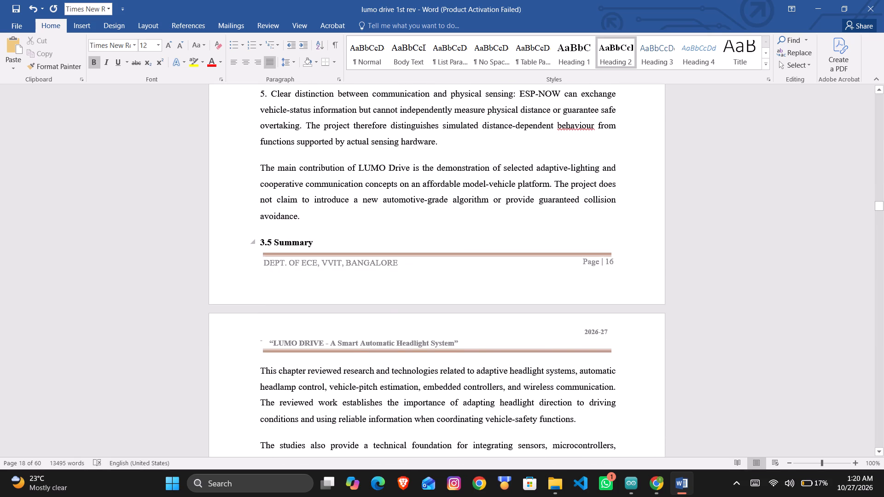
click(259, 242)
key(Return)
key(Return)
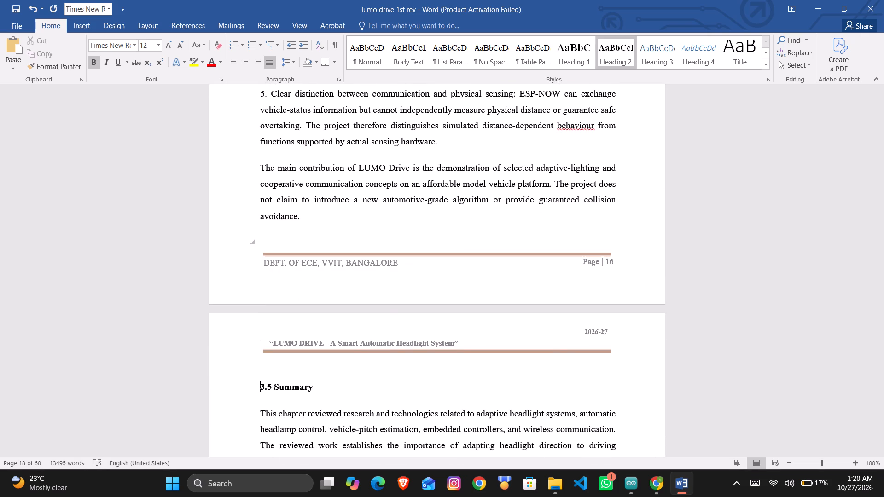
key(BackSpace)
Recheck the page layout around Table 3.1 and section 3.4, and review the headings and page breaks throughout Chapter 4.
scroll(259, 242, up, 2)
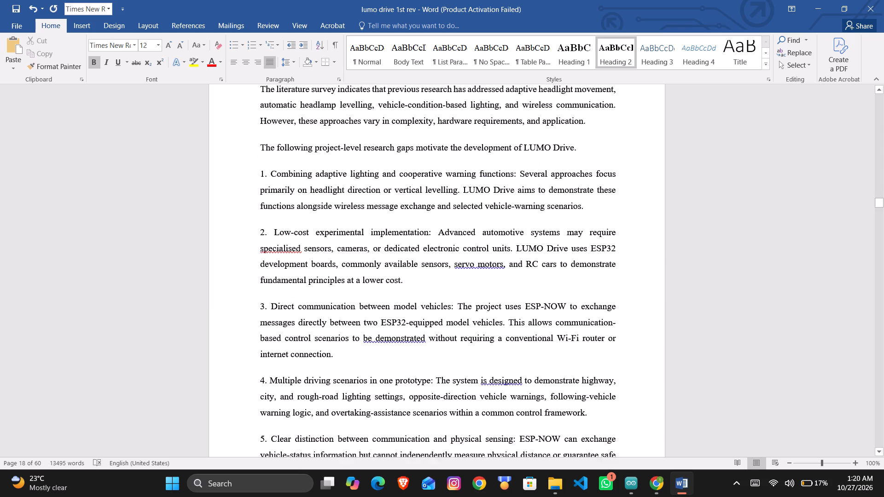
scroll(259, 242, up, 5)
scroll(259, 242, down, 1)
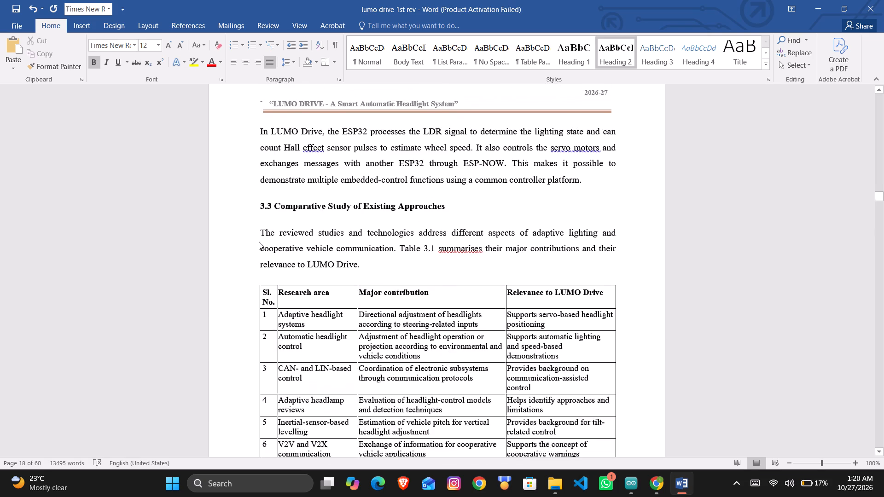
scroll(259, 242, down, 3)
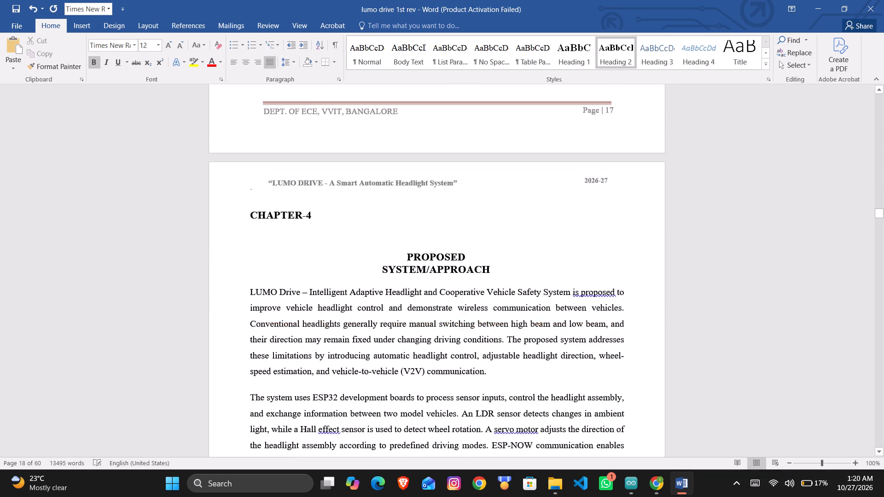
scroll(259, 242, down, 4)
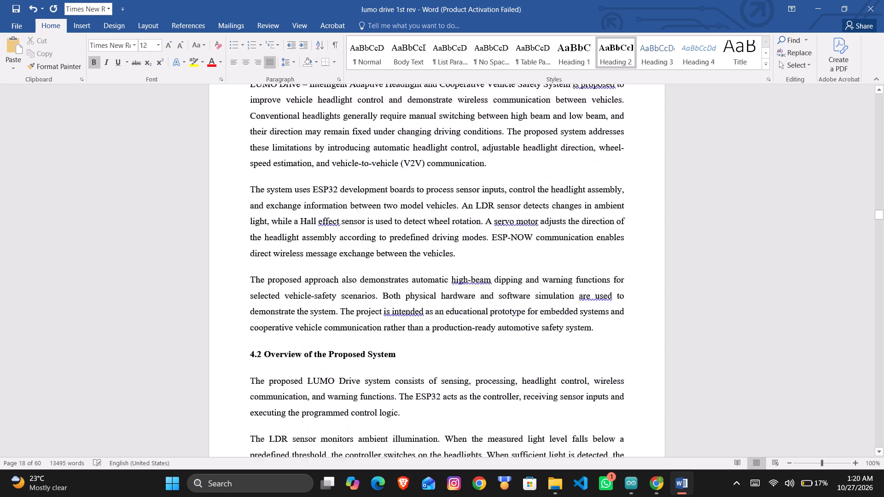
scroll(259, 242, down, 2)
scroll(259, 242, up, 2)
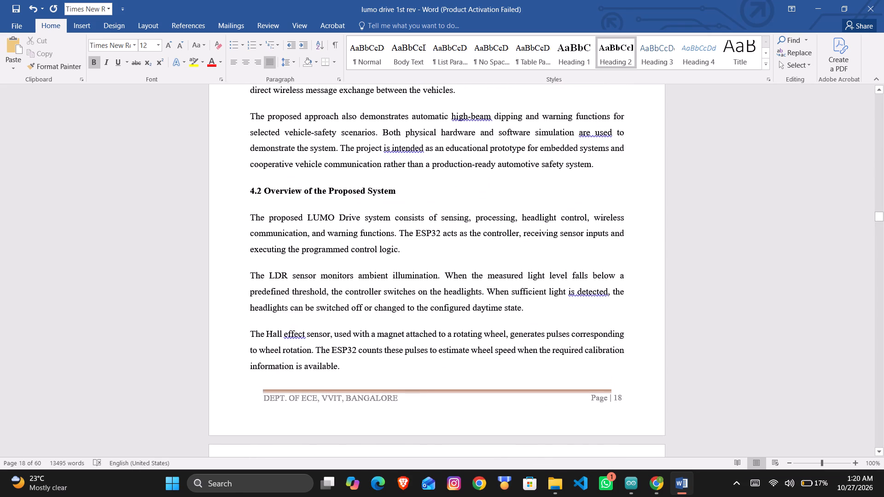
scroll(259, 242, up, 2)
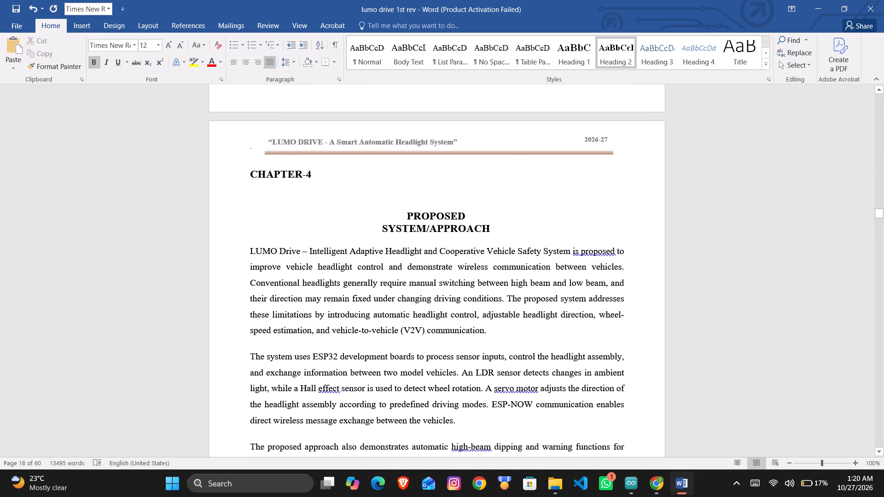
scroll(259, 242, down, 4)
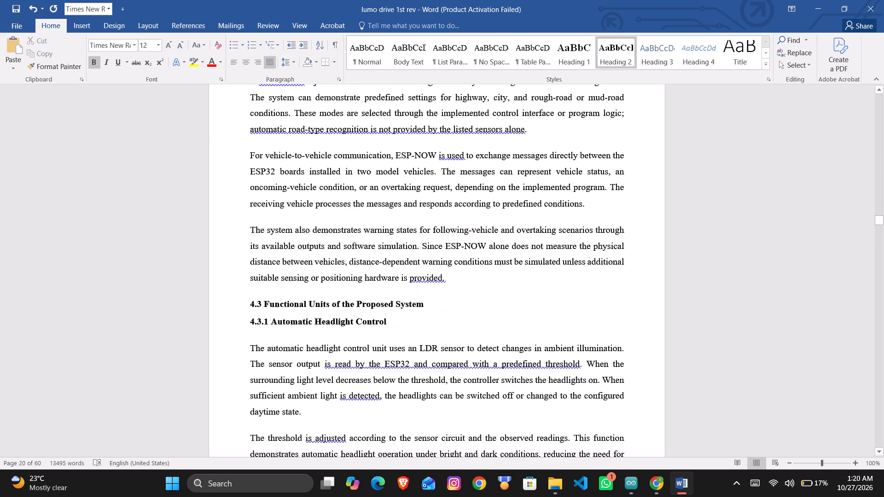
scroll(259, 242, down, 4)
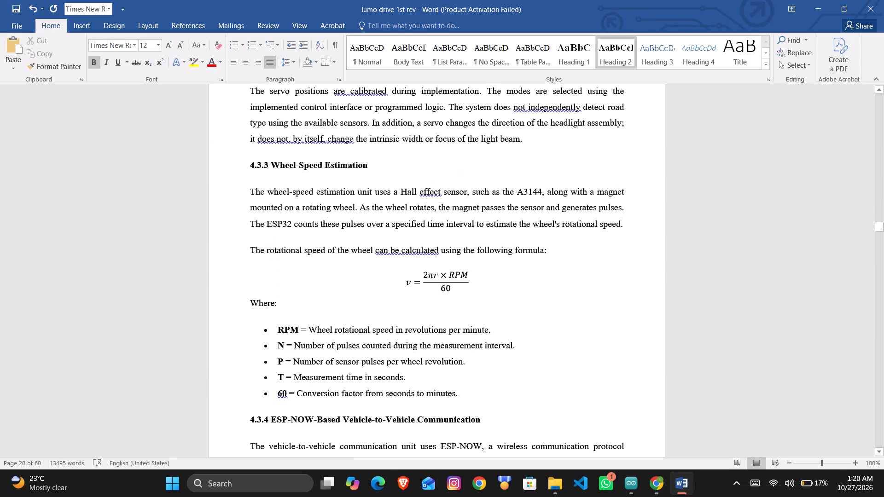
scroll(259, 242, down, 4)
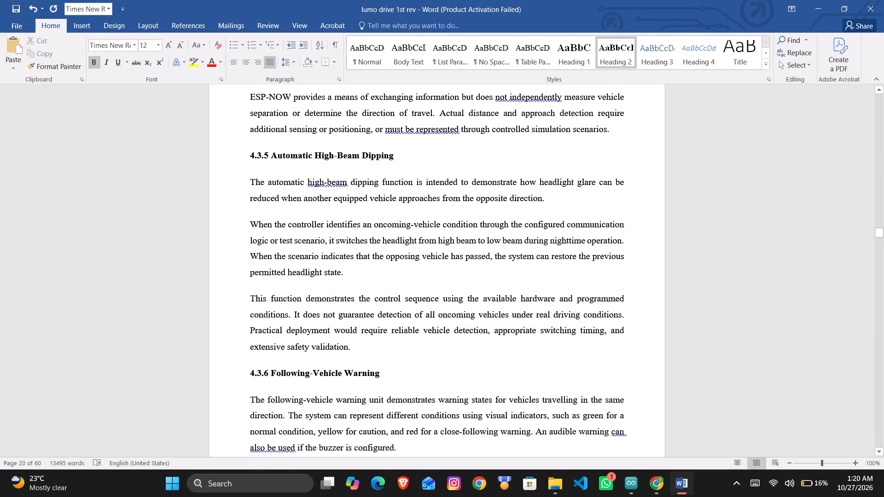
scroll(259, 242, down, 4)
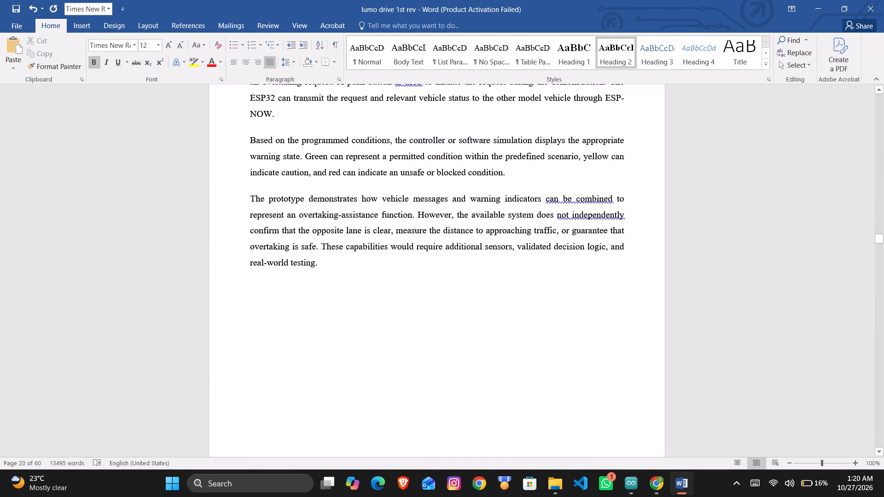
Review the layout of Chapters 5 and 6, checking the headings, component figures, captions and page breaks.
scroll(259, 242, down, 5)
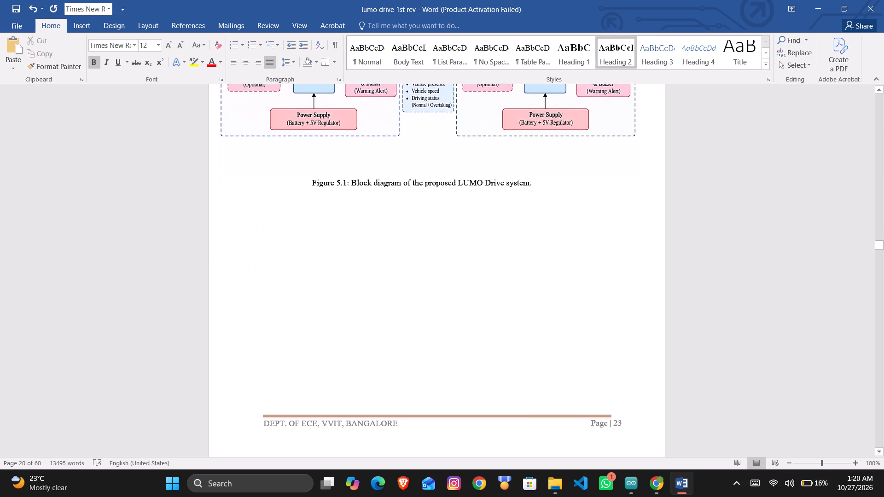
scroll(259, 242, down, 4)
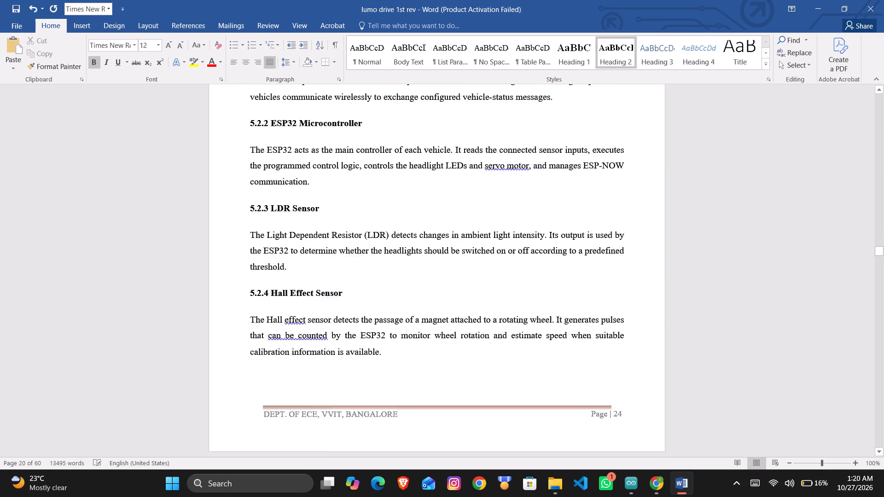
scroll(259, 242, down, 8)
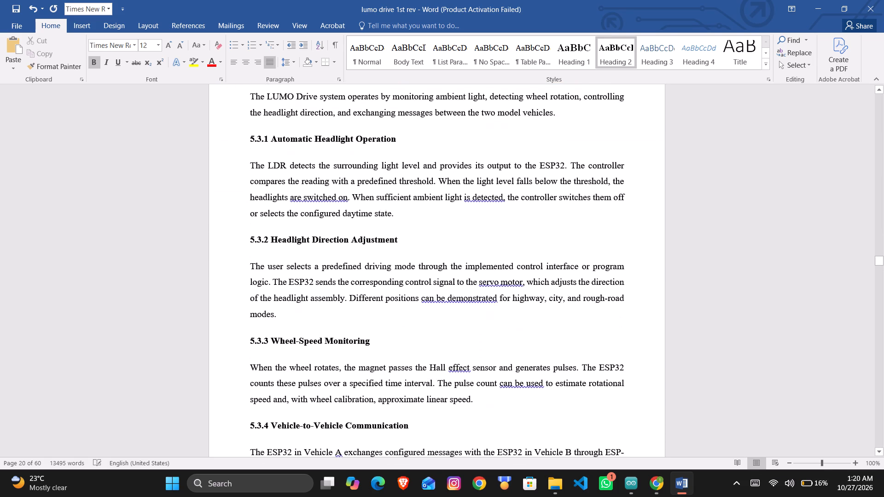
scroll(259, 242, down, 7)
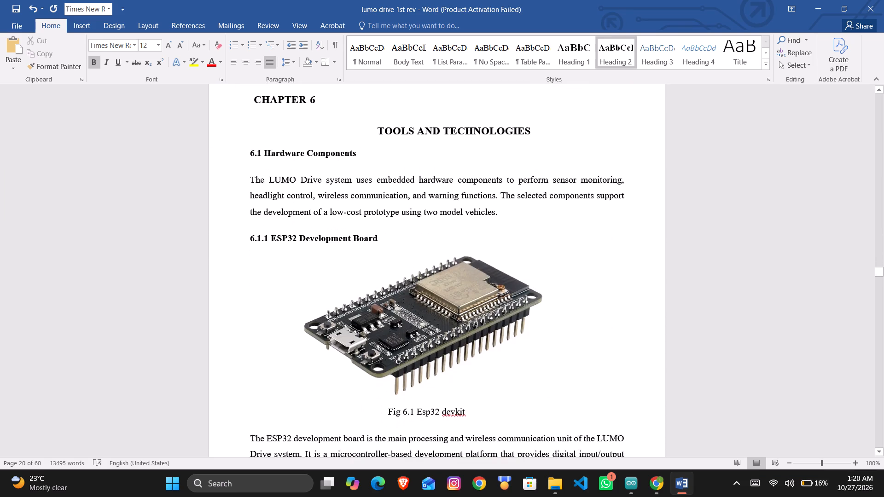
scroll(259, 242, down, 6)
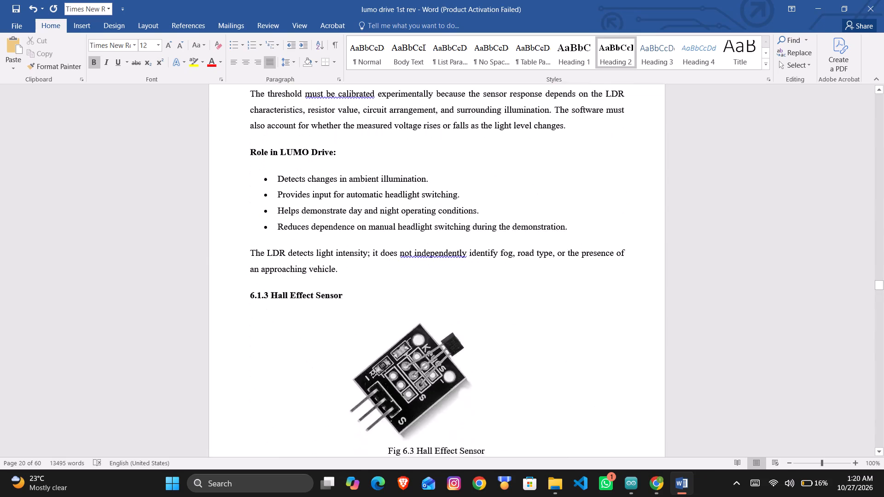
scroll(259, 242, down, 7)
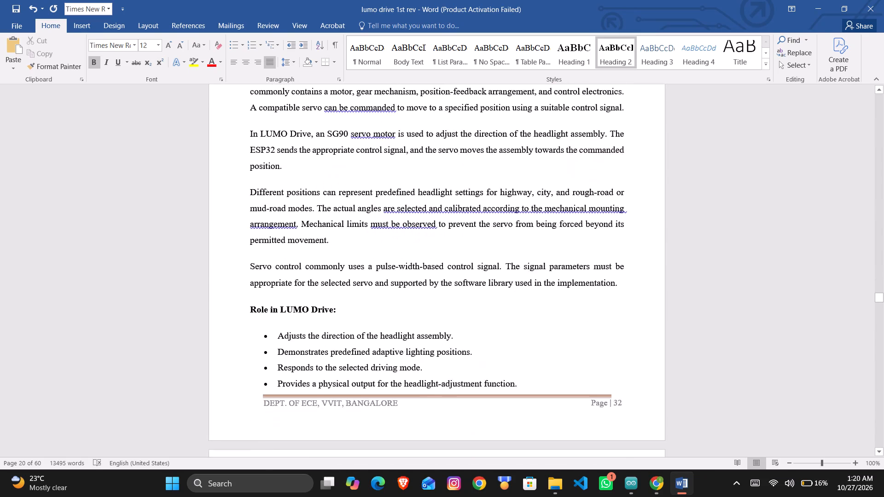
scroll(259, 242, down, 7)
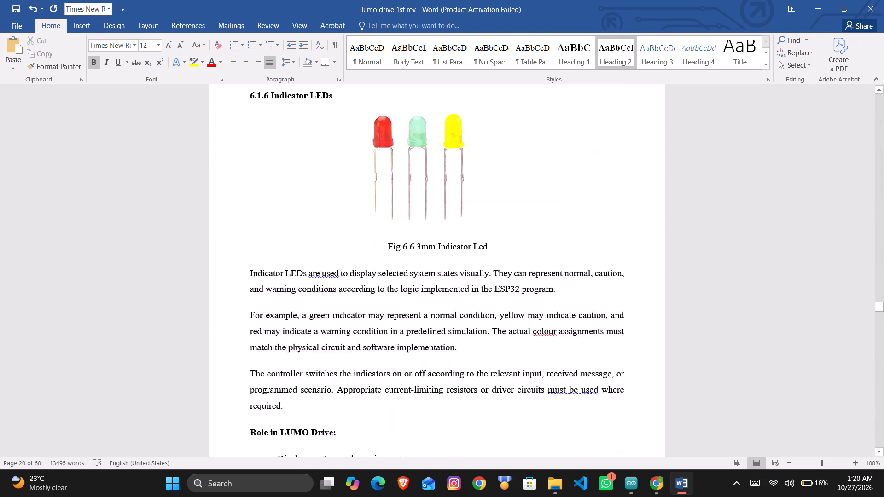
scroll(259, 242, down, 7)
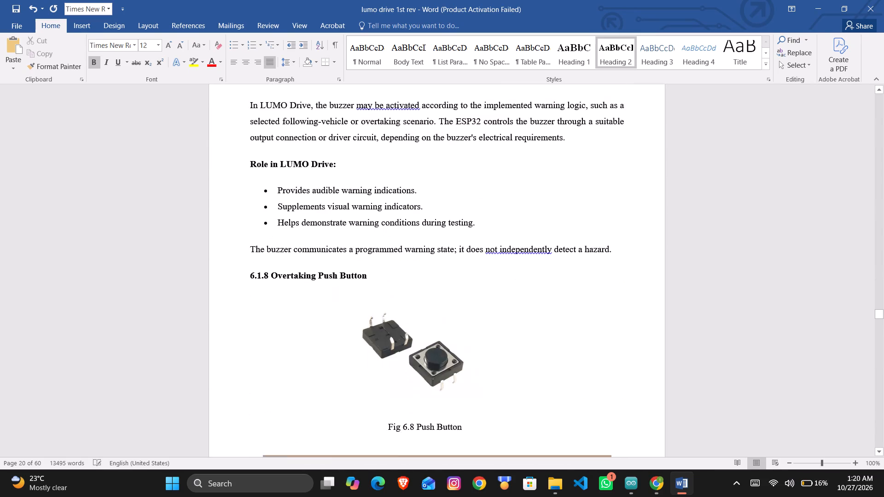
scroll(259, 242, down, 7)
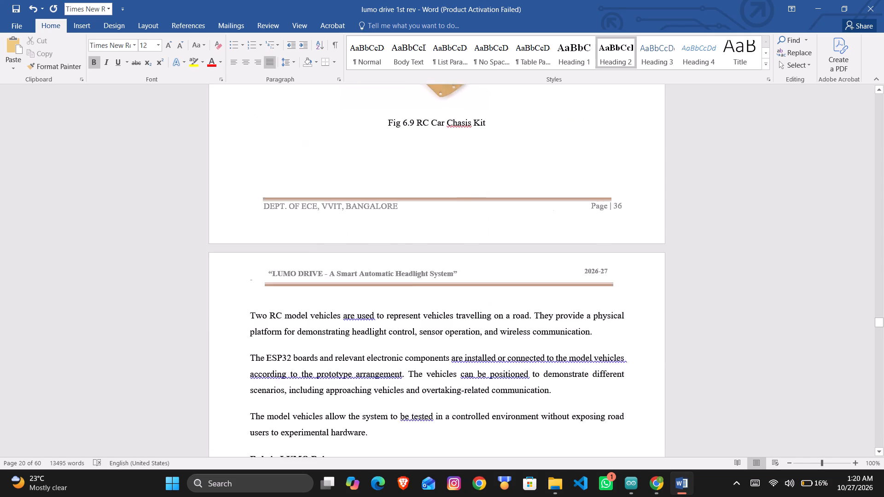
scroll(259, 242, down, 6)
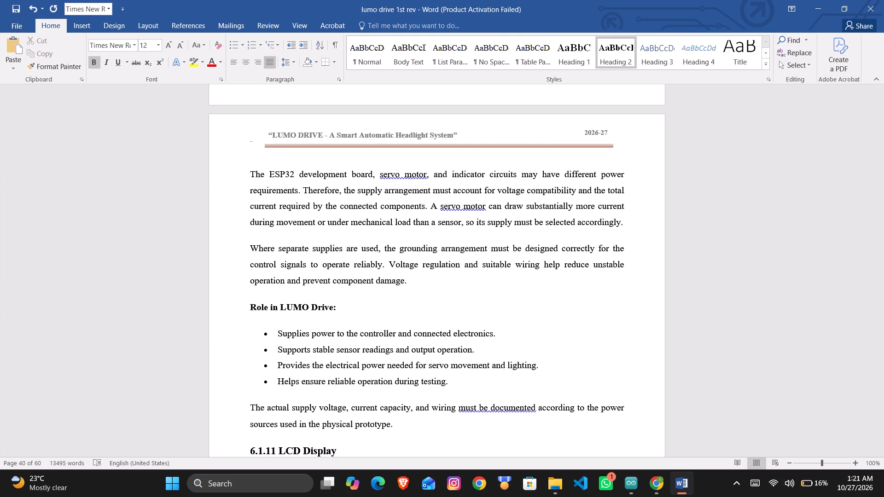
scroll(269, 293, down, 4)
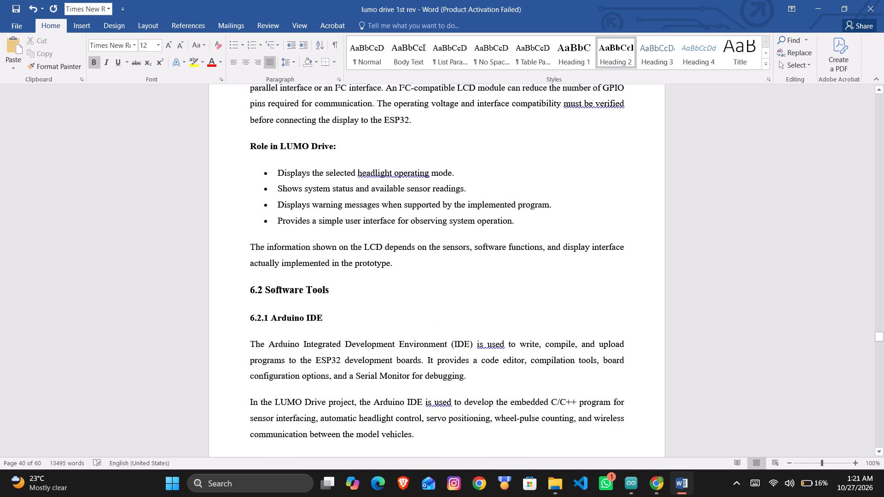
scroll(269, 293, down, 6)
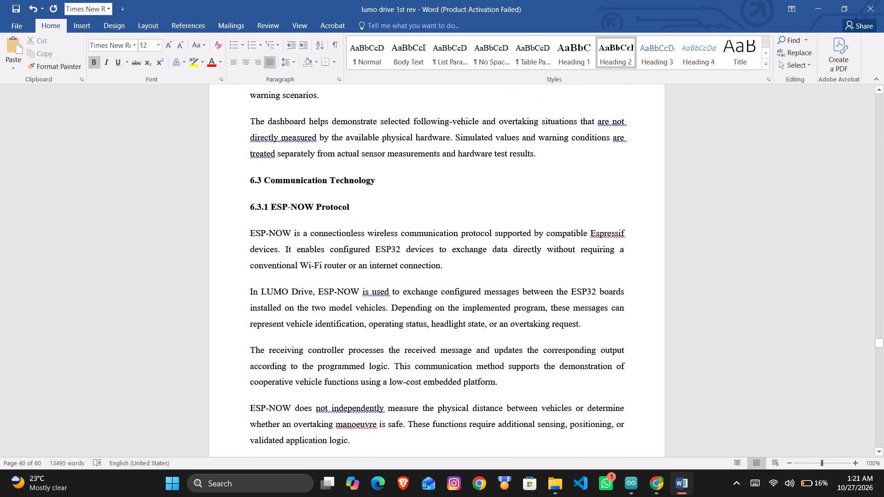
Examine Chapter 7's layout and figure placeholders, from the introduction to the ESP-NOW communication section.
scroll(269, 293, down, 6)
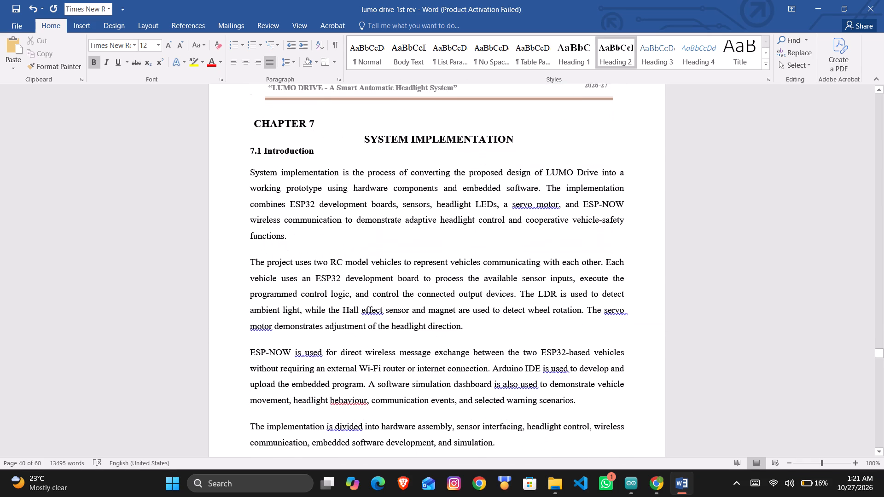
scroll(269, 293, down, 2)
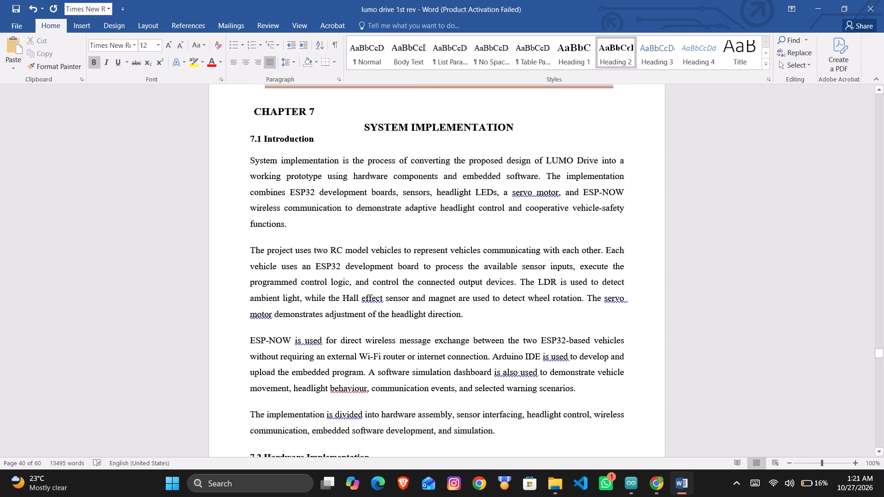
scroll(269, 293, down, 3)
scroll(269, 293, up, 1)
scroll(269, 293, down, 1)
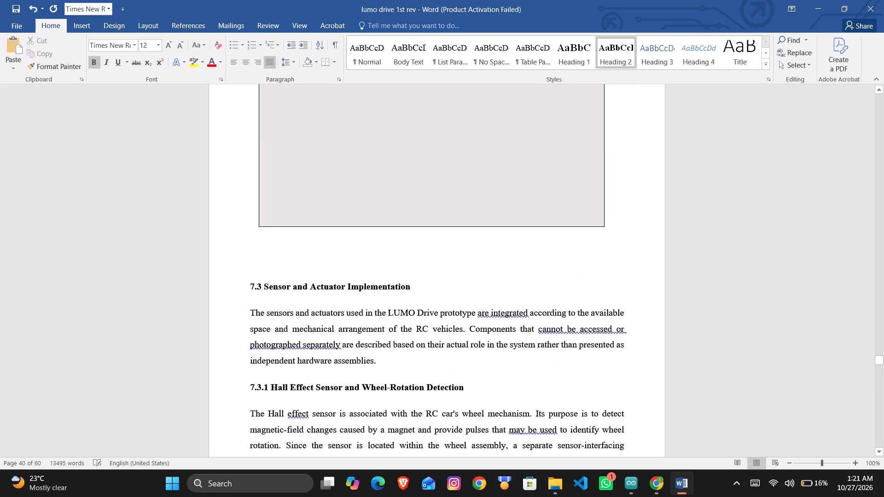
scroll(269, 293, down, 6)
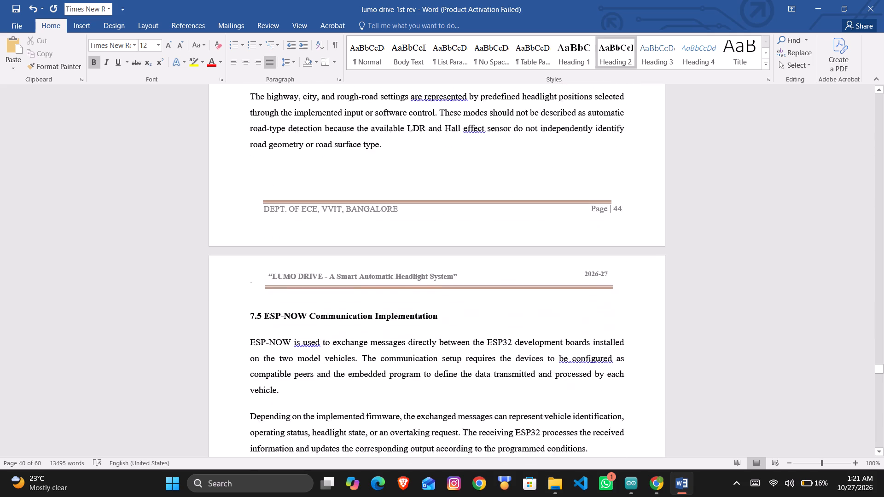
scroll(269, 293, down, 3)
scroll(269, 293, up, 1)
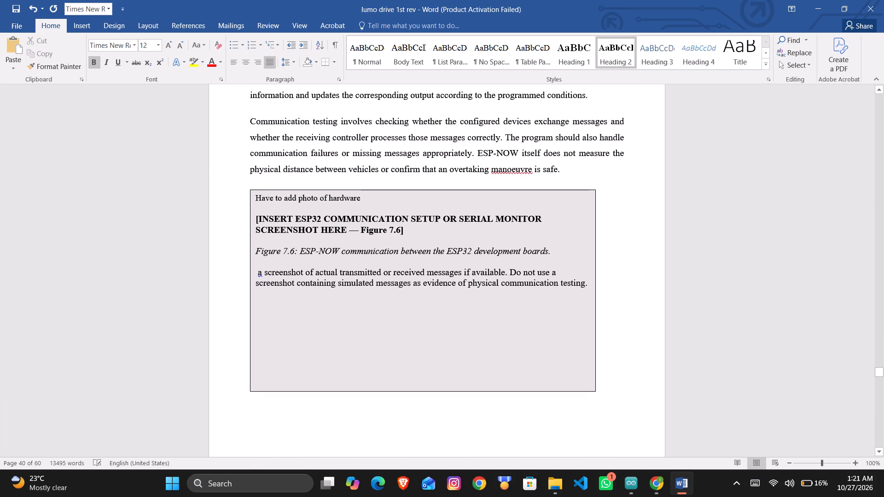
scroll(269, 293, up, 2)
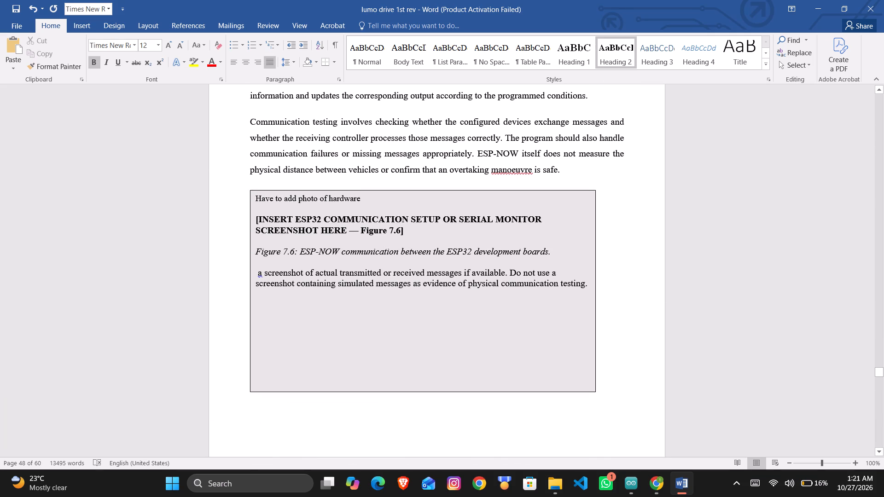
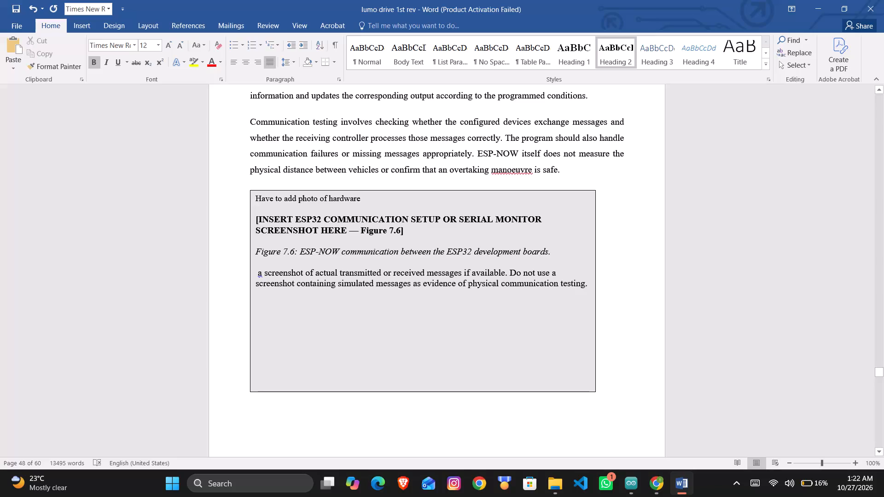
Review the section 7.7 simulation text and figures and the following pages up to the hardware testing table in section 8.2.
scroll(410, 248, down, 3)
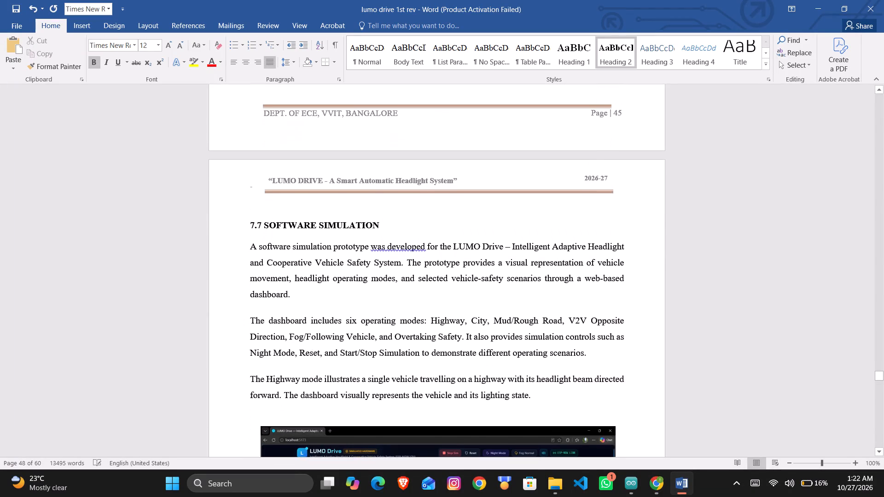
scroll(410, 248, down, 2)
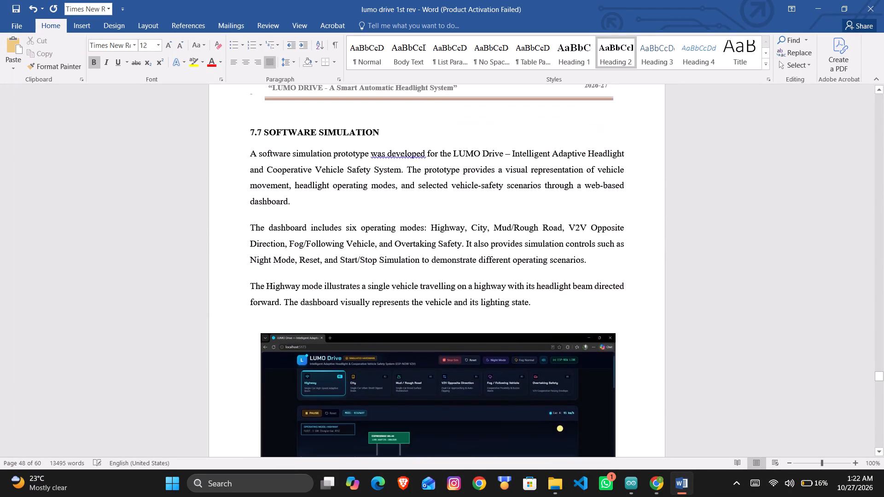
scroll(410, 248, down, 5)
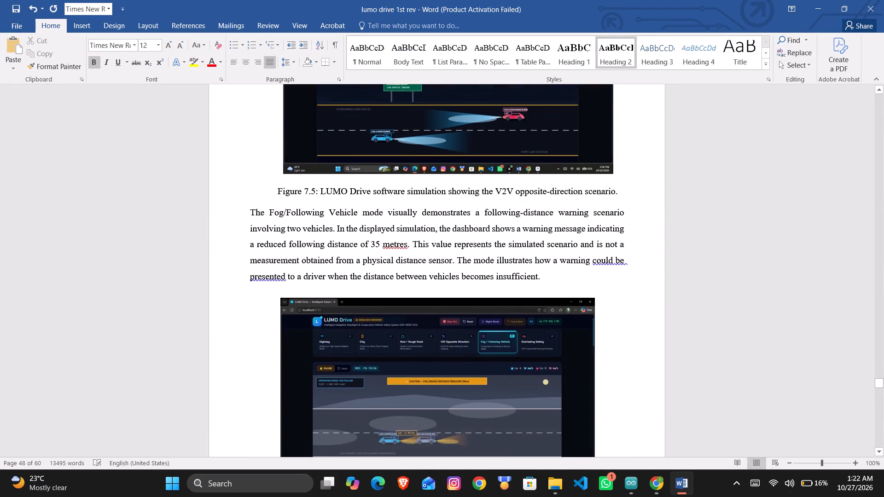
scroll(410, 248, down, 6)
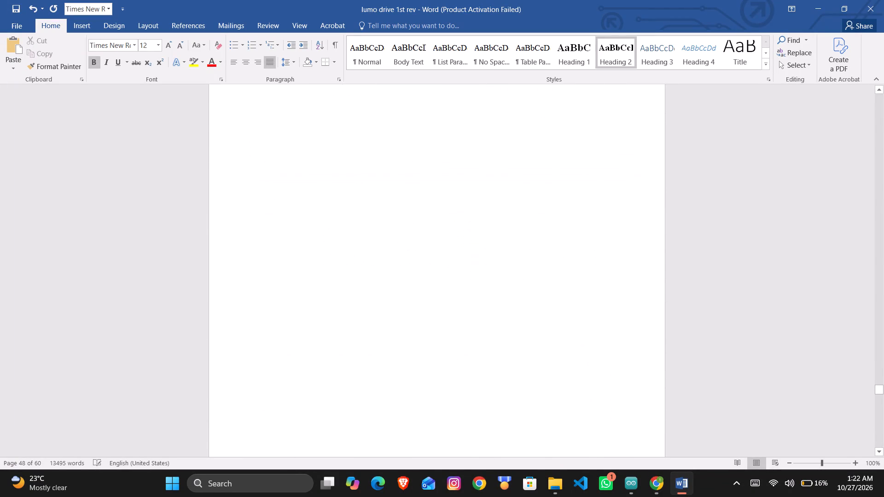
scroll(410, 248, down, 4)
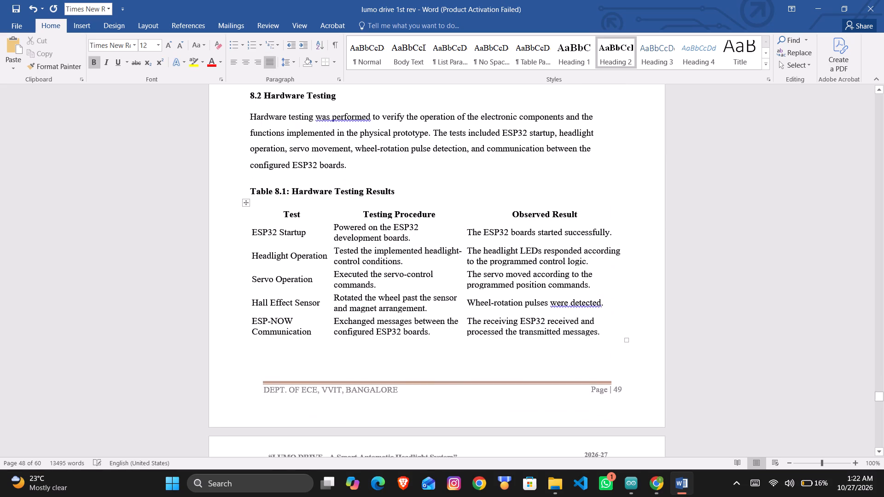
Apply outside borders to the whole of Table 8.1: Hardware Testing Results.
click(246, 202)
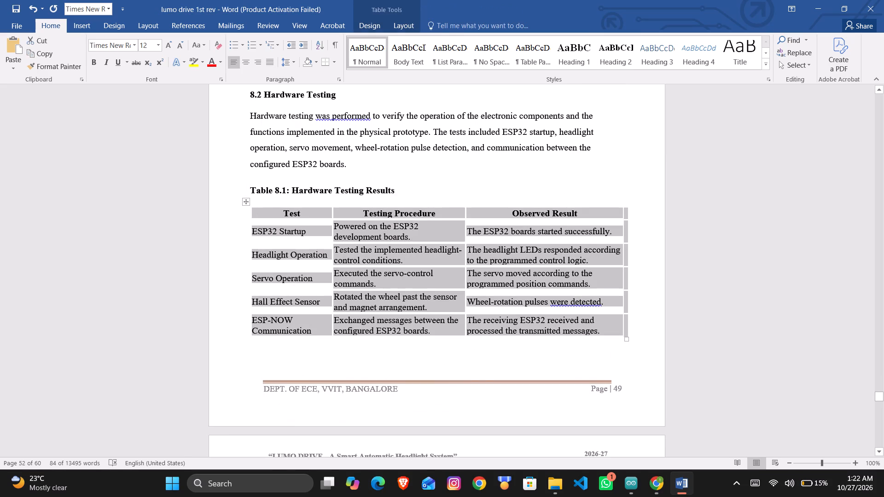
right_click(339, 244)
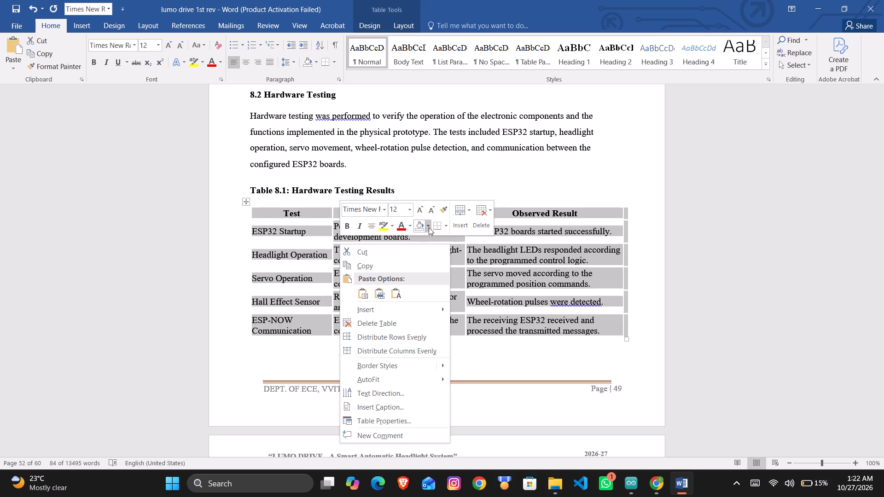
click(446, 226)
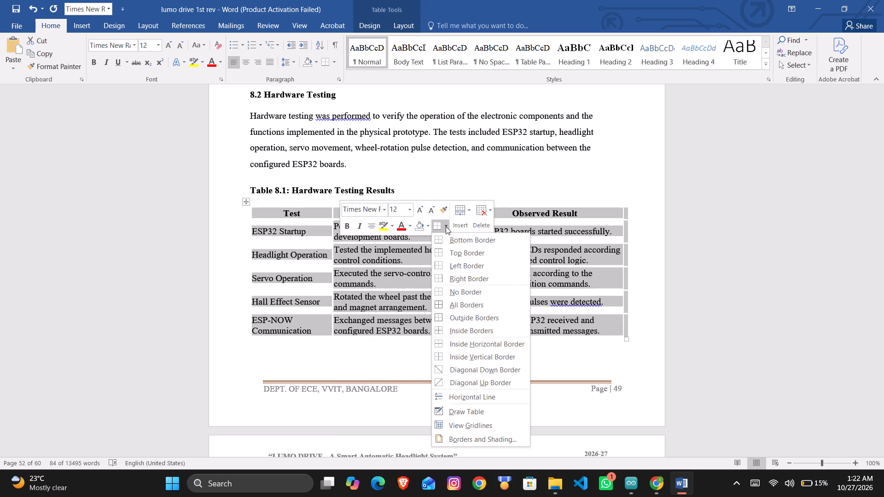
click(448, 237)
click(446, 225)
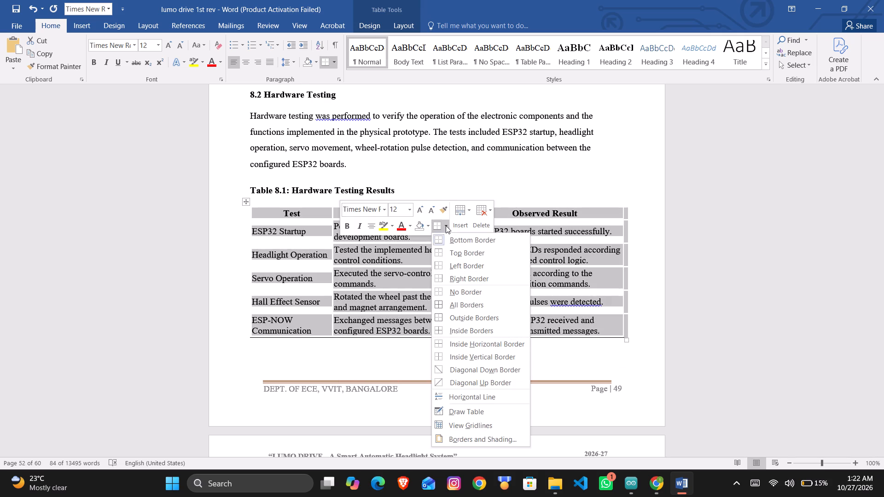
click(449, 241)
click(447, 229)
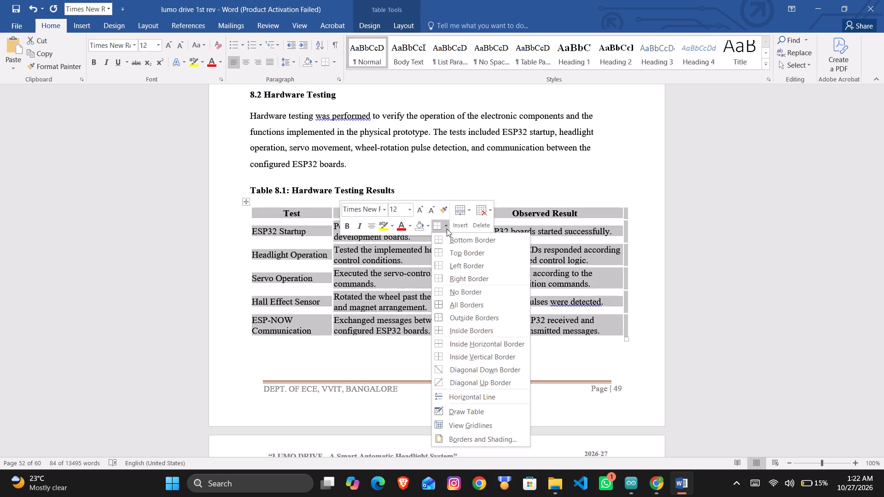
click(456, 314)
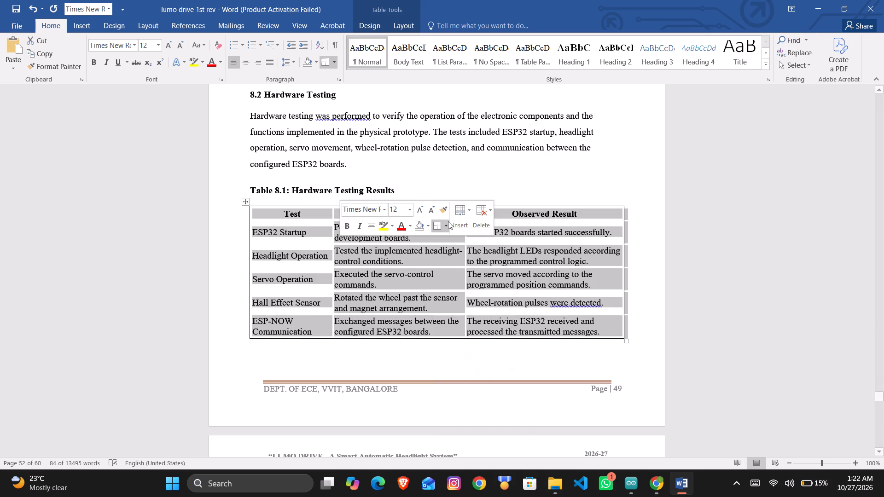
Using Draw Table, draw a full-height vertical border between the Test and Testing Procedure columns of Table 8.1.
click(447, 222)
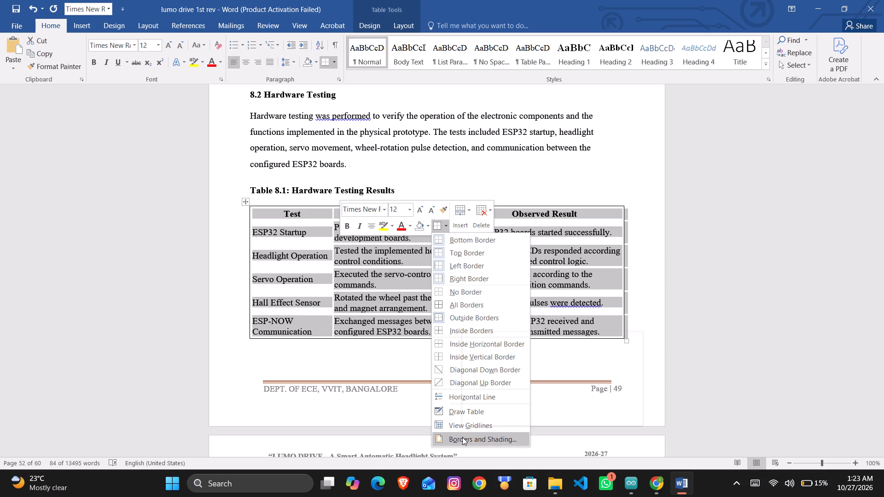
click(459, 414)
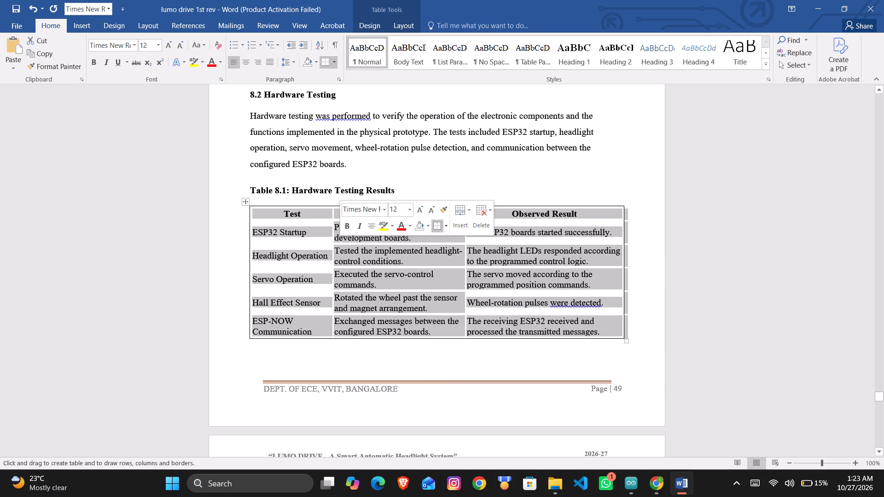
click(341, 202)
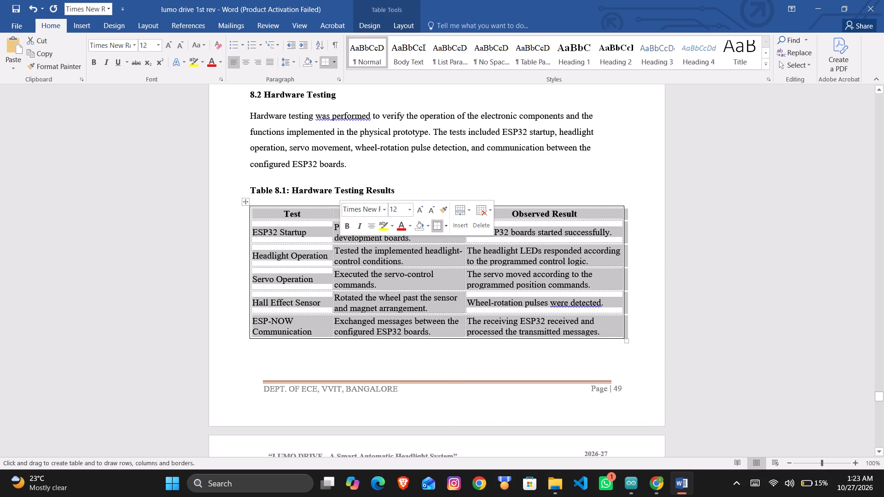
drag(332, 207, 335, 310)
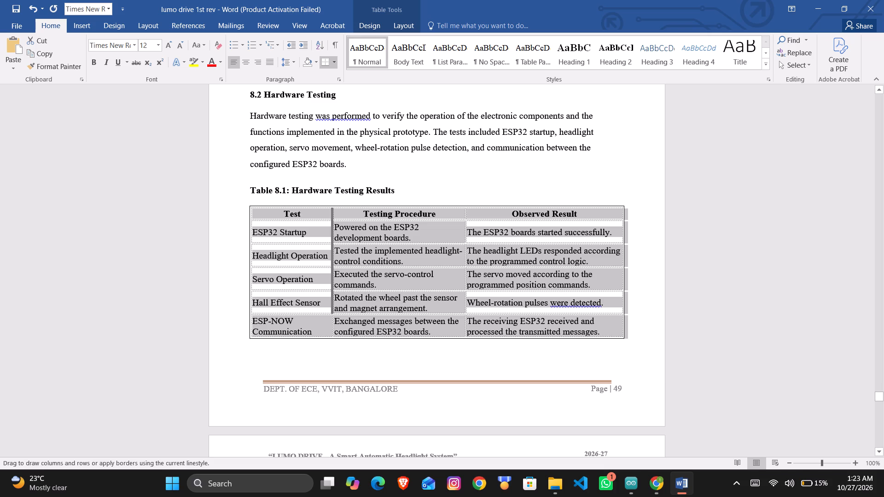
drag(335, 310, 335, 337)
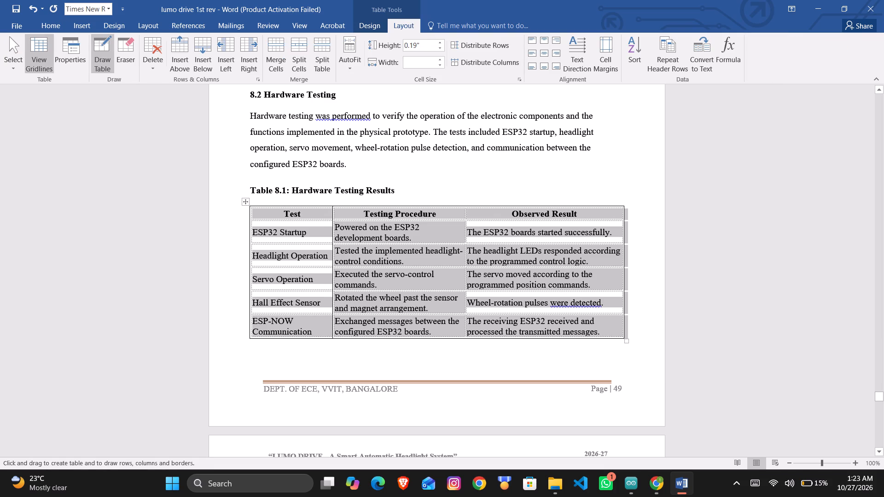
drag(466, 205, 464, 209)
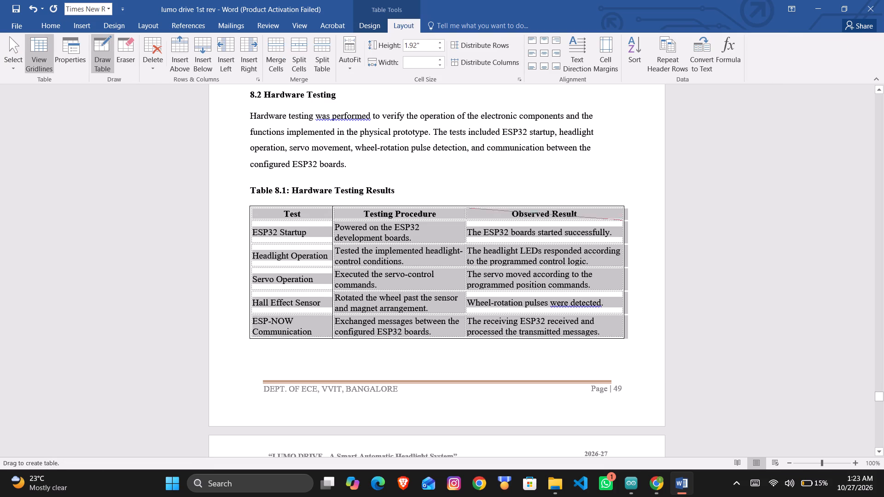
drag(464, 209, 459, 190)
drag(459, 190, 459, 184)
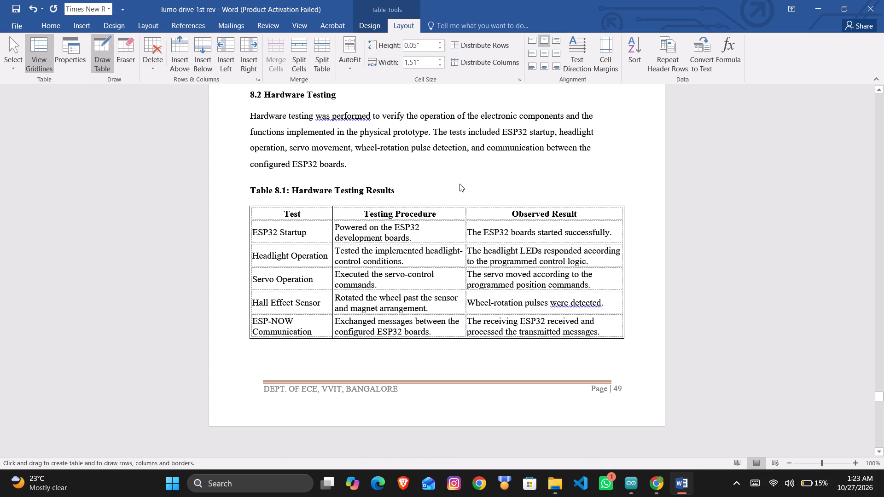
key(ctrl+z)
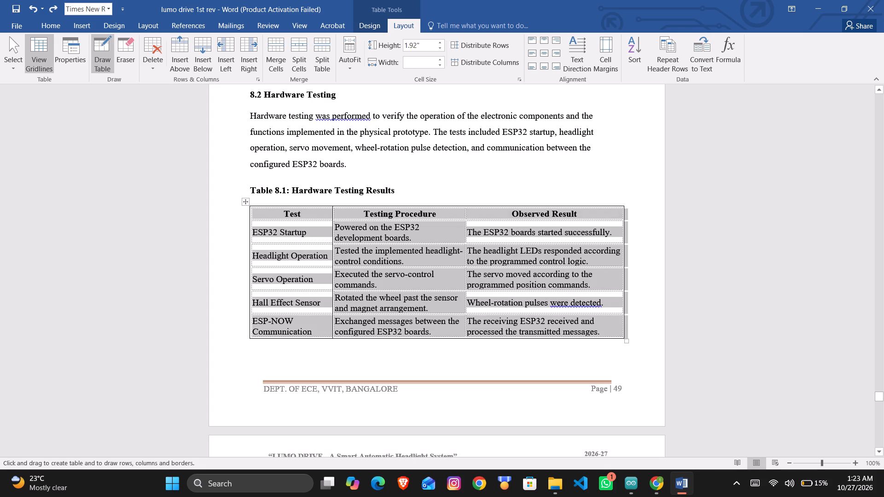
Draw a full-height vertical border between the Testing Procedure and Observed Result columns of Table 8.1.
drag(465, 208, 471, 266)
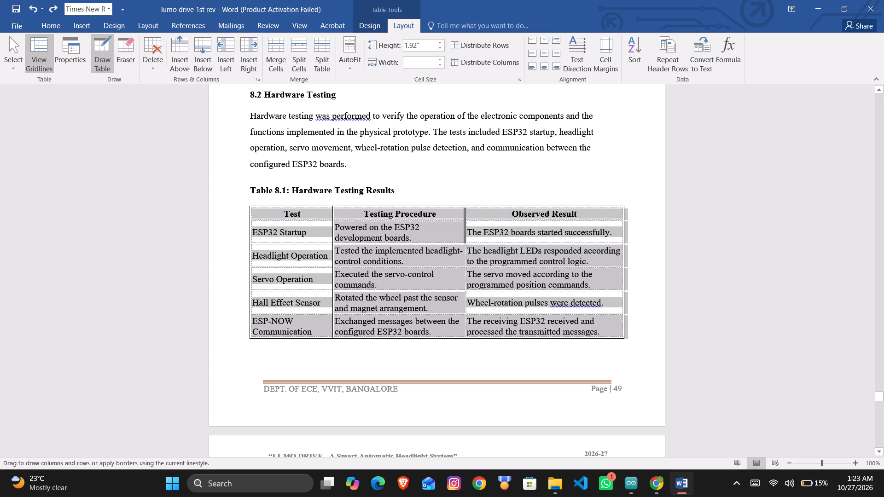
drag(471, 266, 468, 332)
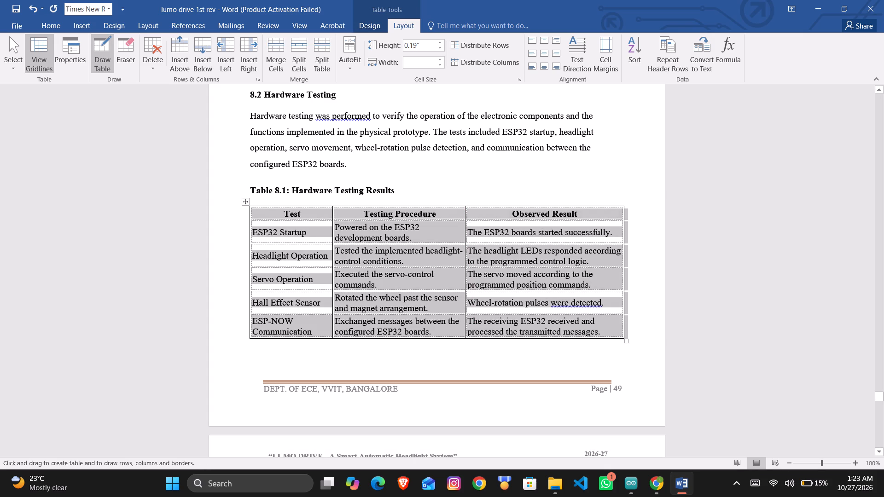
Draw full-width horizontal borders below the header and between all test rows of Table 8.1, and leave table drawing.
drag(251, 219, 499, 220)
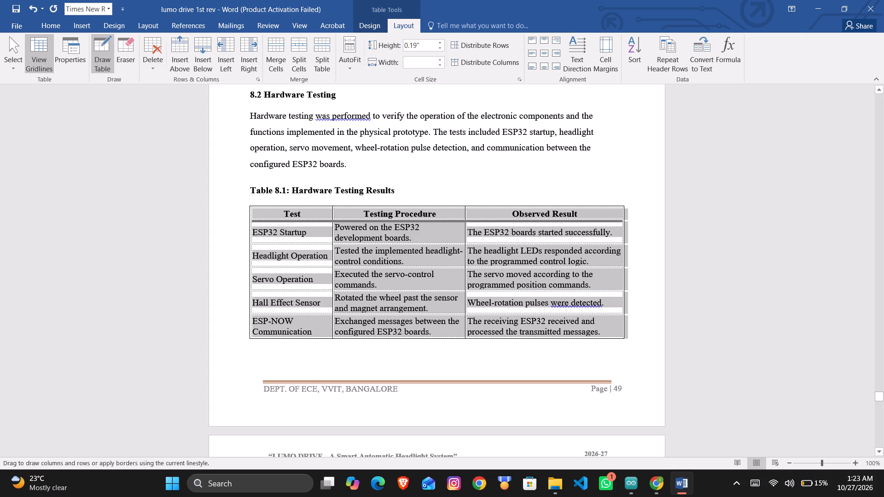
drag(499, 220, 591, 216)
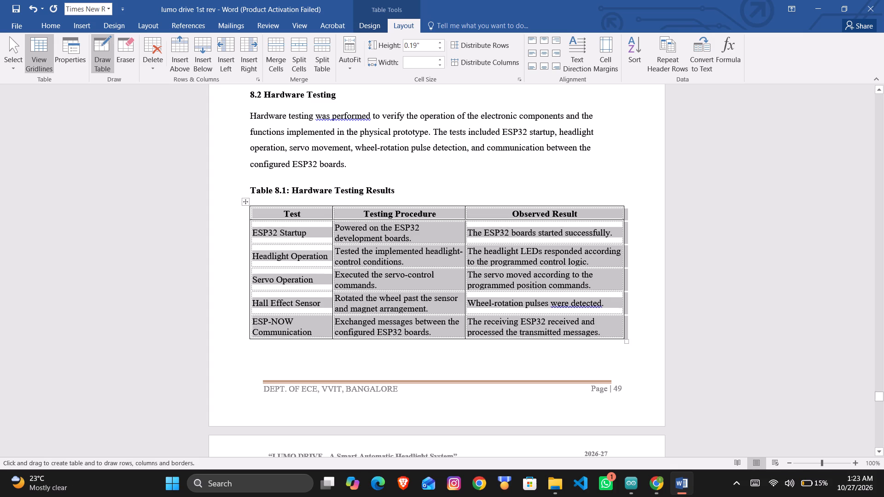
drag(250, 244, 593, 246)
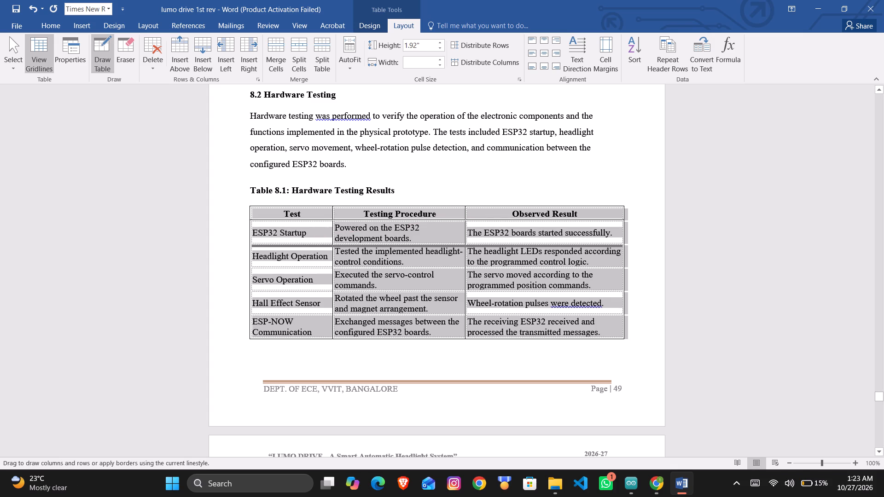
drag(593, 246, 597, 245)
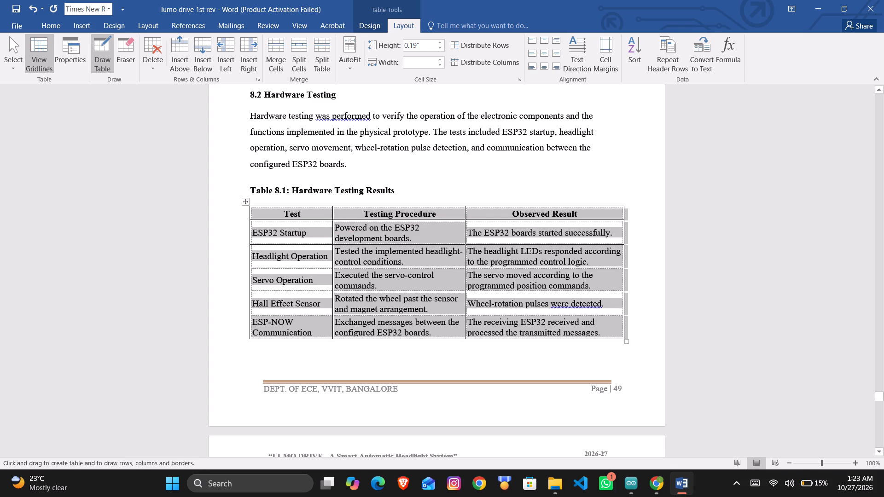
drag(251, 270, 591, 273)
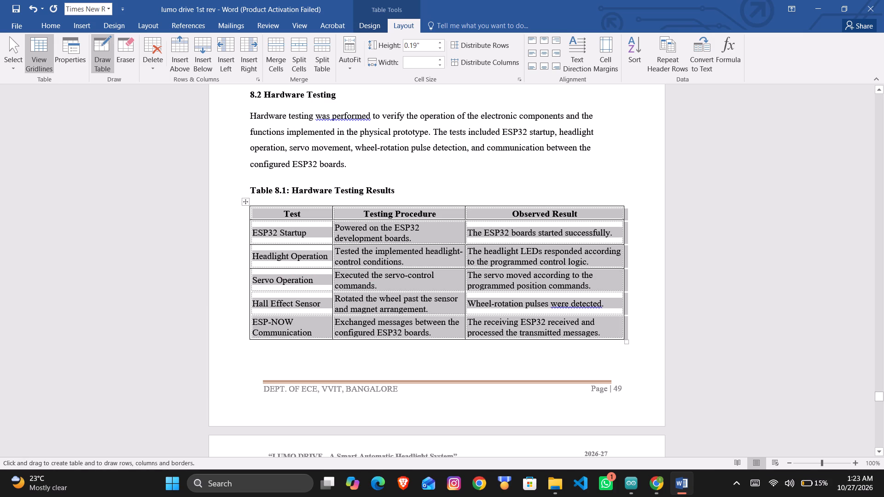
drag(251, 293, 616, 292)
drag(252, 317, 352, 315)
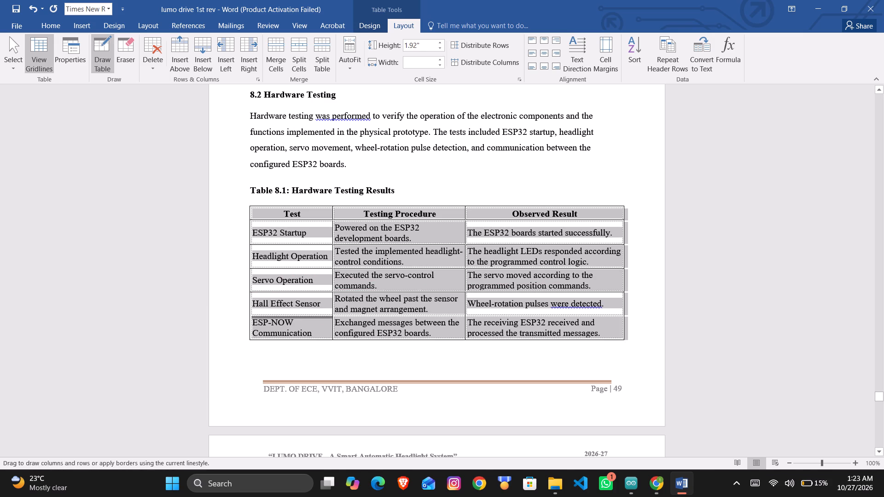
drag(352, 315, 634, 314)
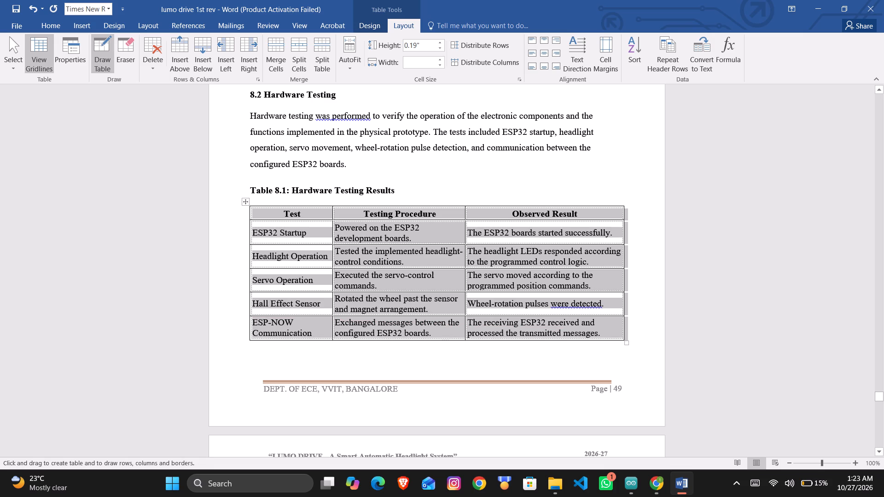
click(634, 327)
double_click(635, 327)
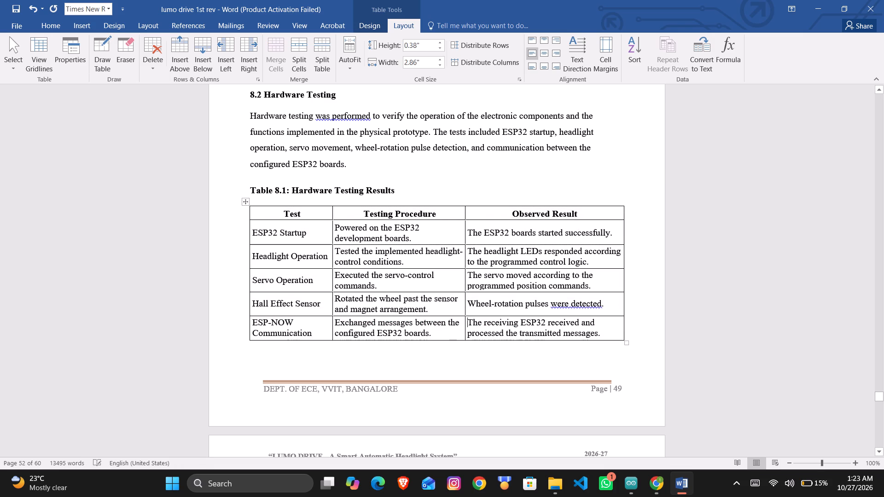
Apply outside borders to the whole of Table 8.2: Software Simulation Testing Results.
scroll(635, 327, down, 2)
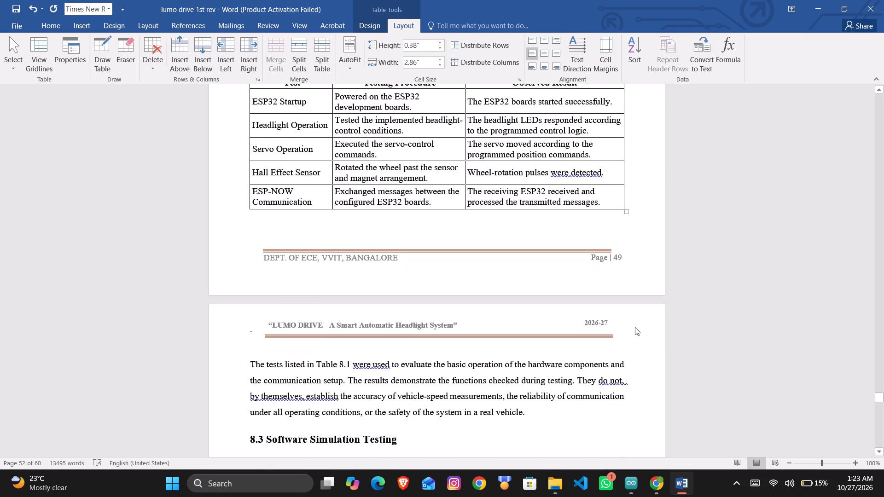
scroll(635, 327, down, 1)
click(584, 358)
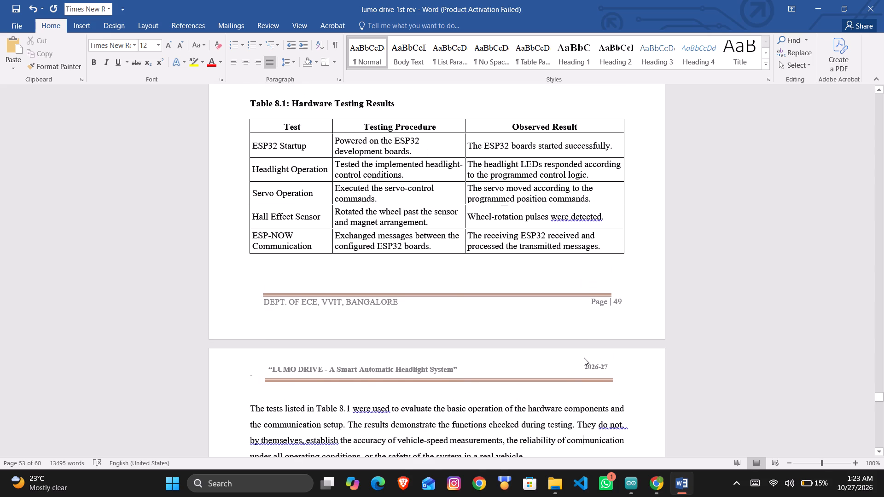
scroll(584, 358, down, 1)
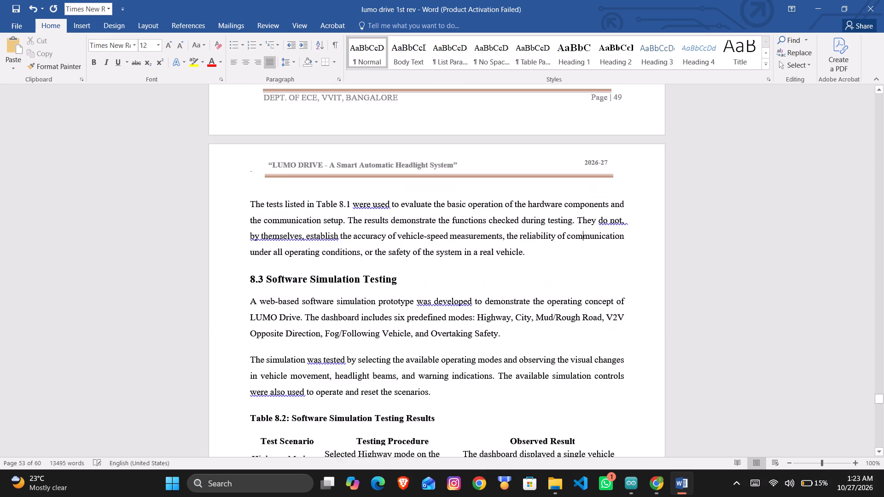
scroll(584, 358, down, 1)
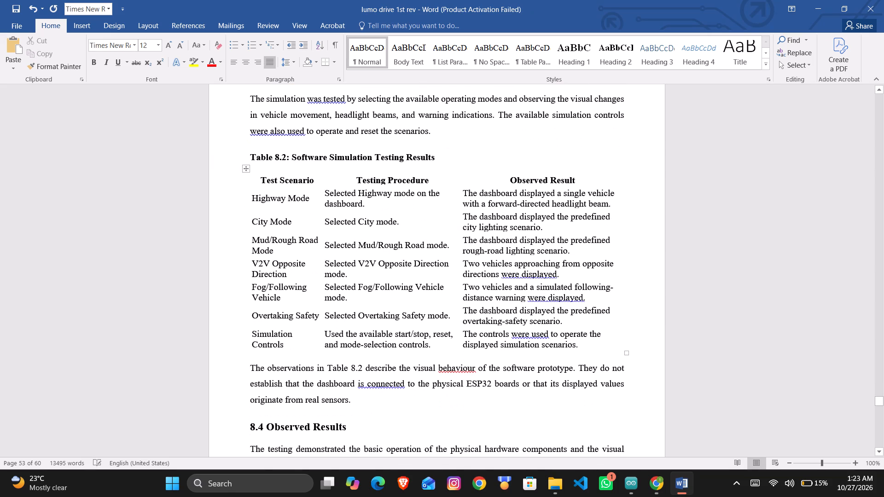
click(244, 168)
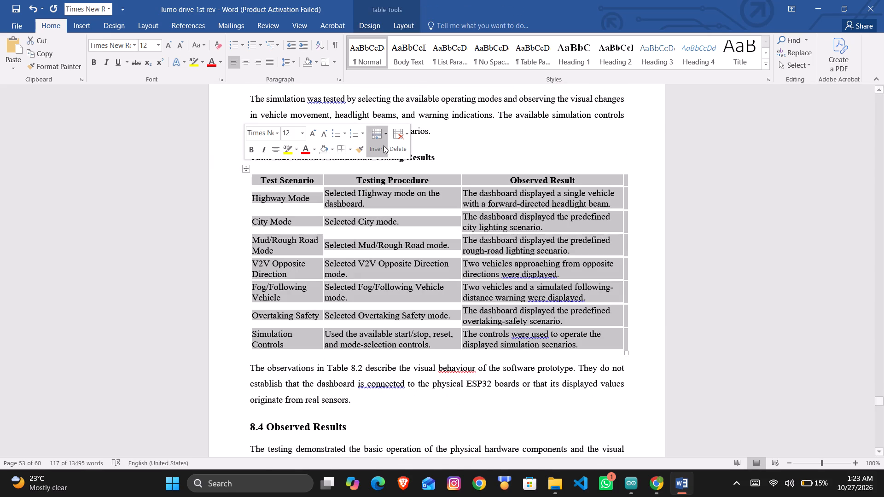
click(349, 150)
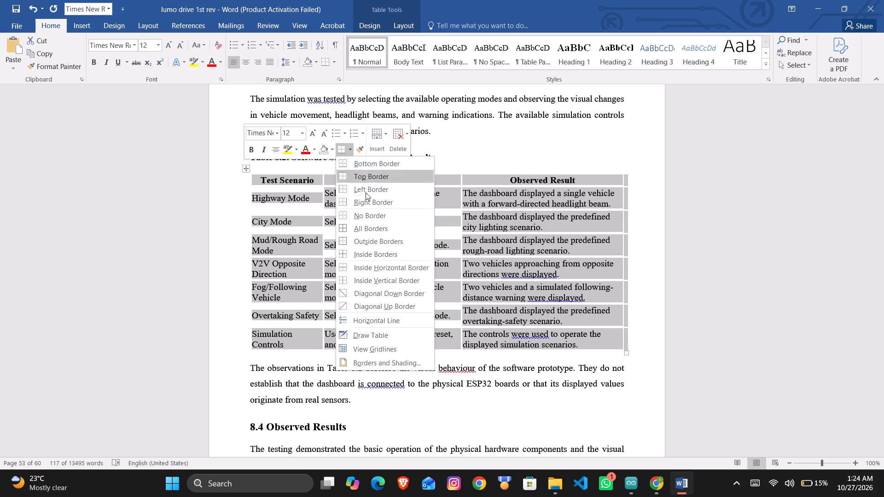
click(376, 237)
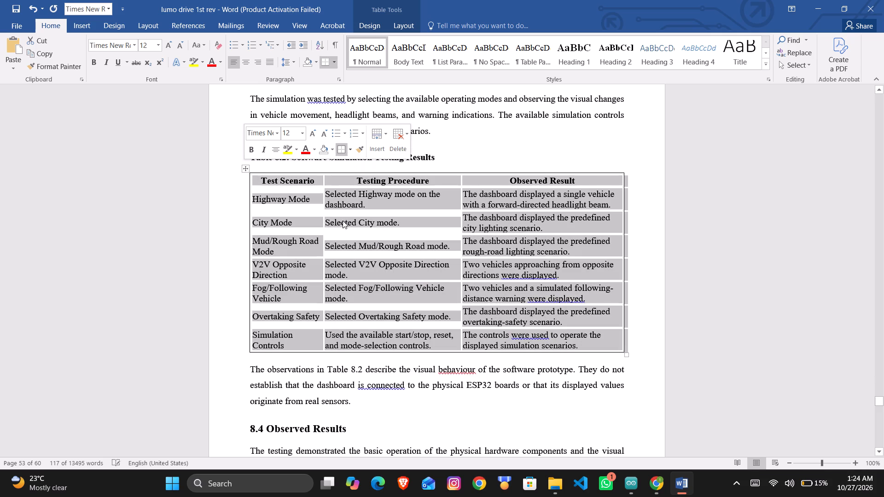
Using Draw Table, draw full-width horizontal borders below the header, Highway Mode and City Mode rows of Table 8.2.
click(350, 150)
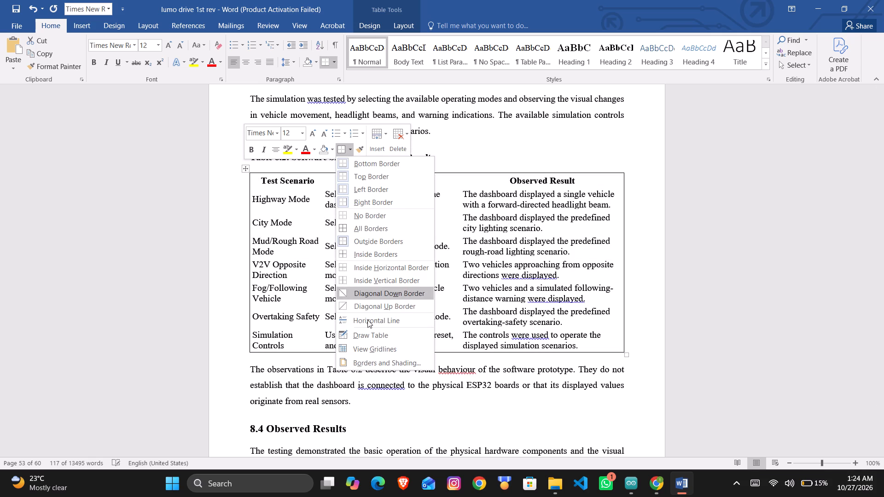
click(366, 329)
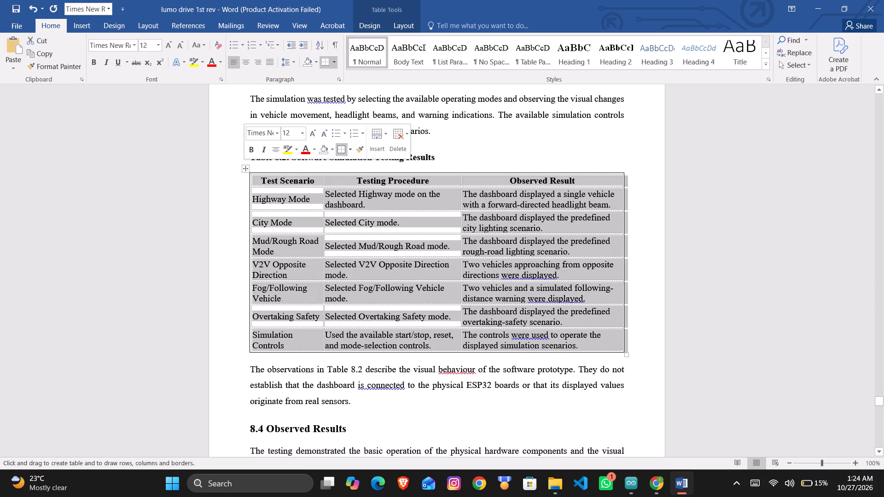
drag(251, 186, 587, 185)
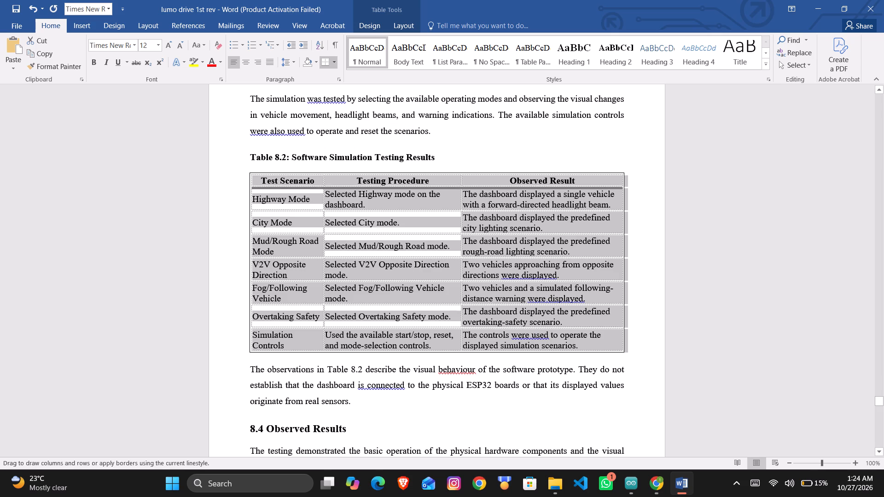
drag(587, 185, 602, 186)
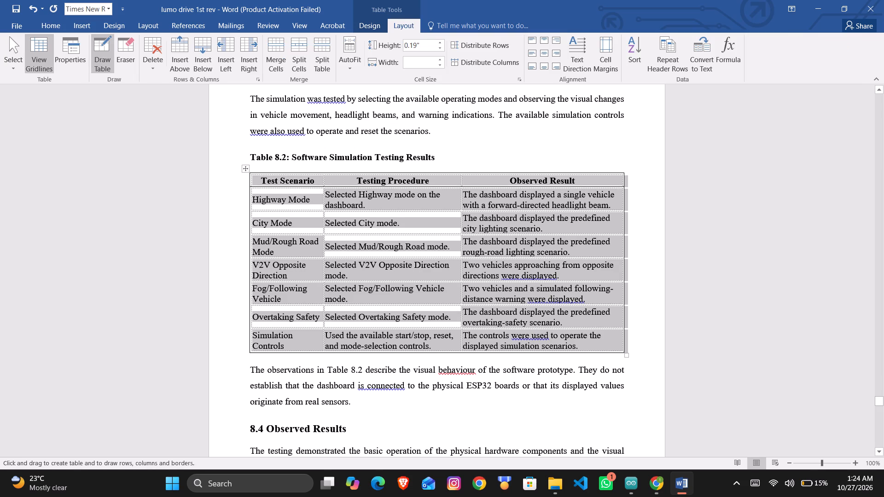
drag(251, 211, 599, 219)
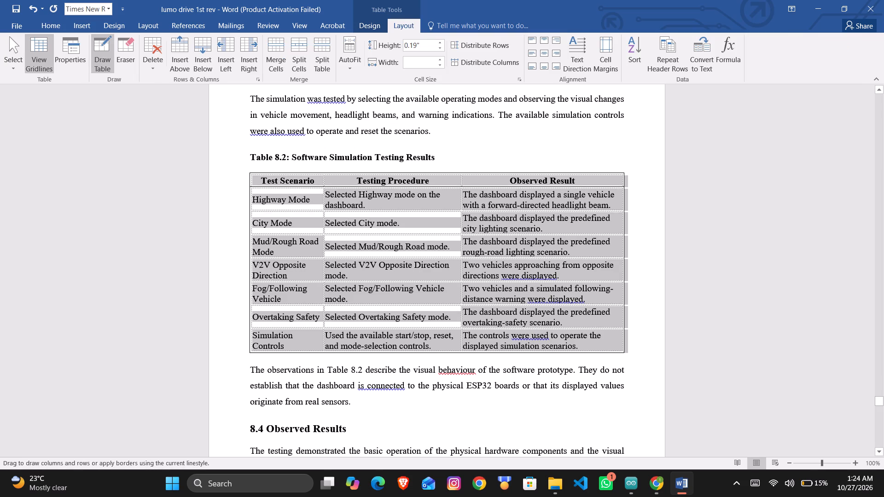
drag(251, 235, 446, 234)
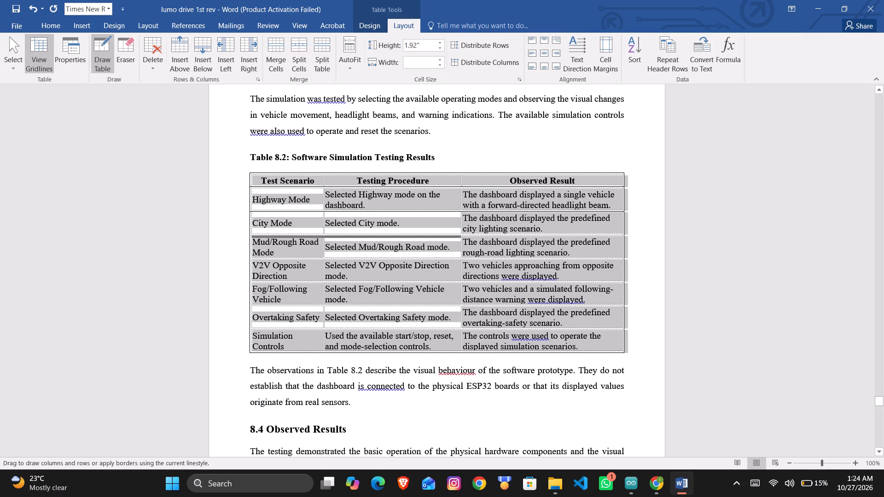
drag(446, 234, 636, 234)
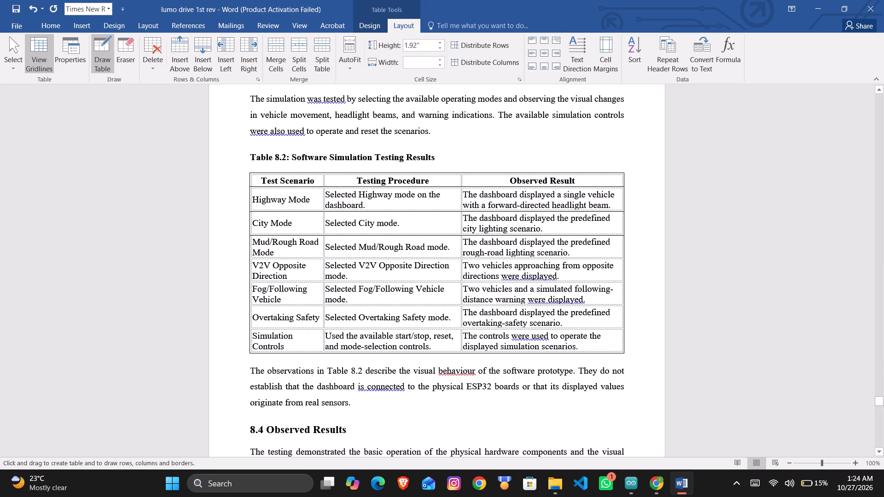
Draw full-width horizontal borders below the Mud/Rough Road, V2V Opposite Direction, Fog/Following Vehicle and Overtaking Safety rows of Table 8.2.
drag(251, 259, 495, 260)
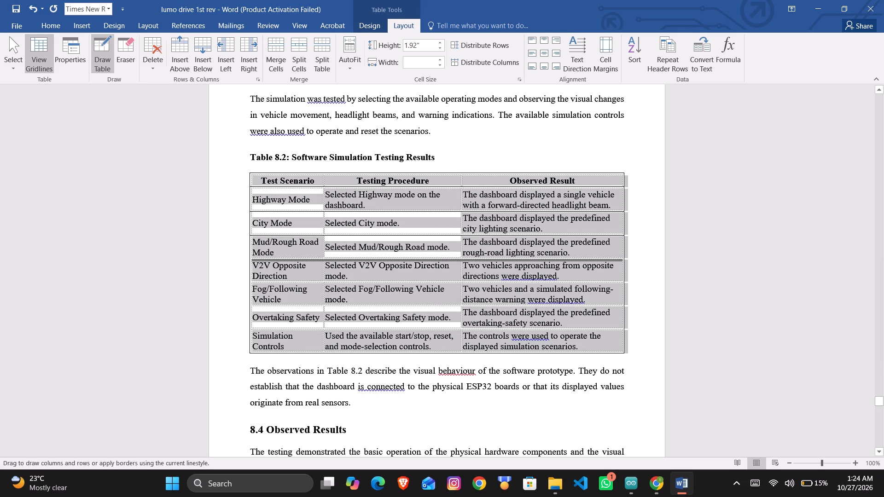
drag(495, 260, 601, 265)
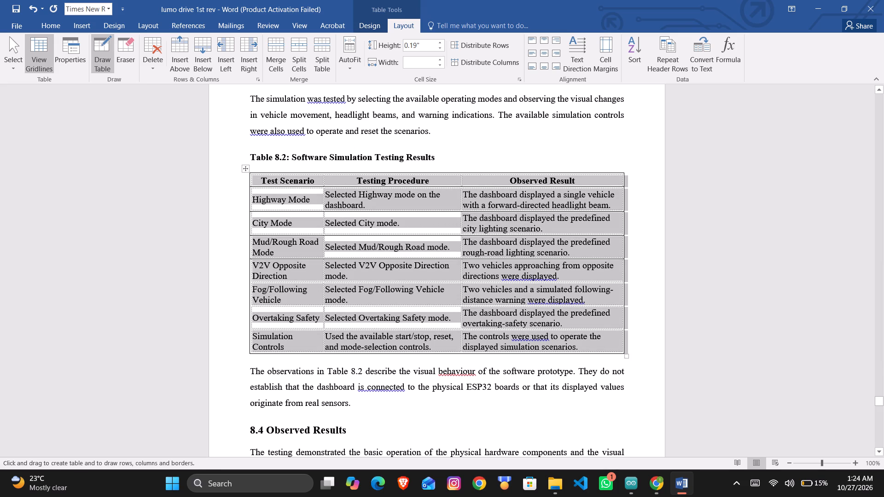
drag(251, 284, 671, 278)
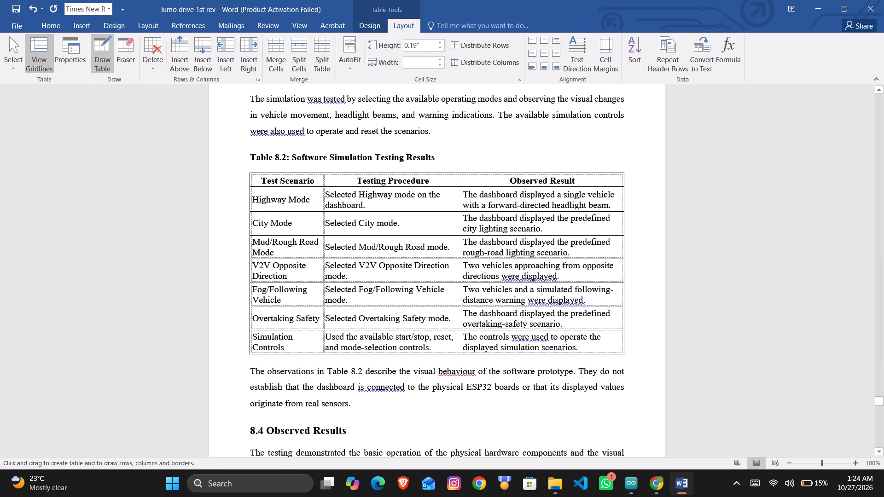
drag(251, 307, 567, 296)
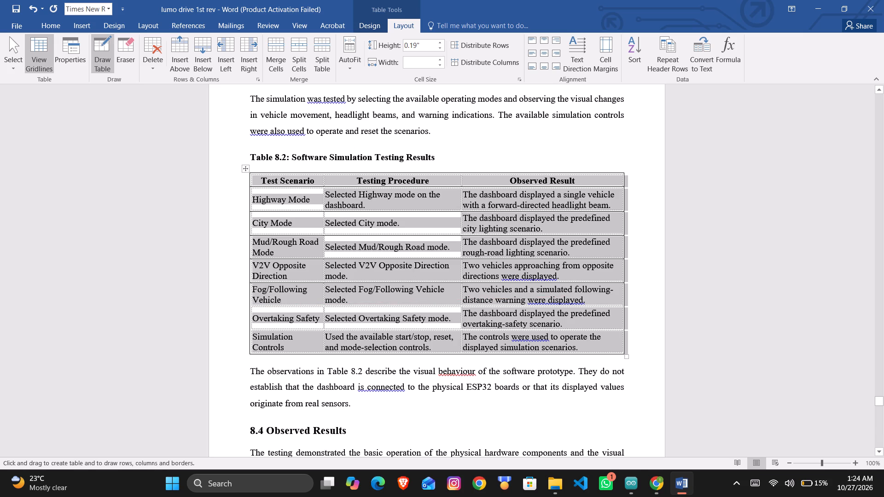
drag(250, 305, 589, 305)
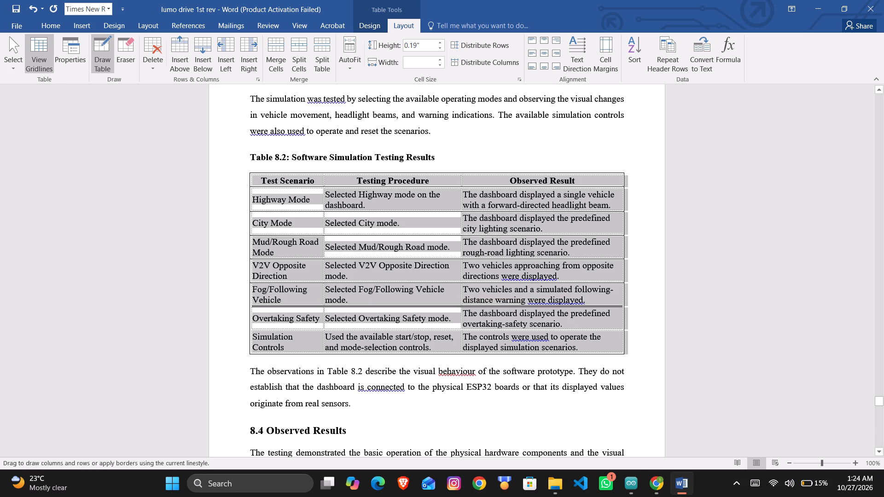
drag(589, 305, 620, 306)
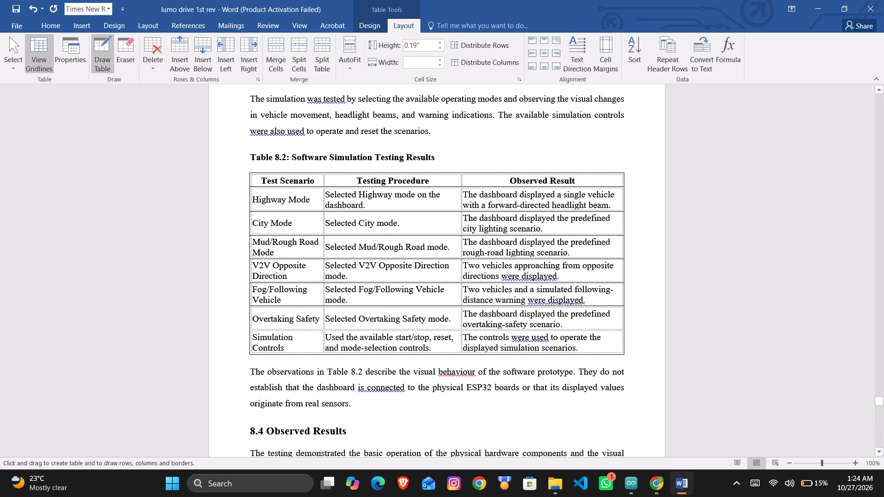
drag(252, 330, 576, 324)
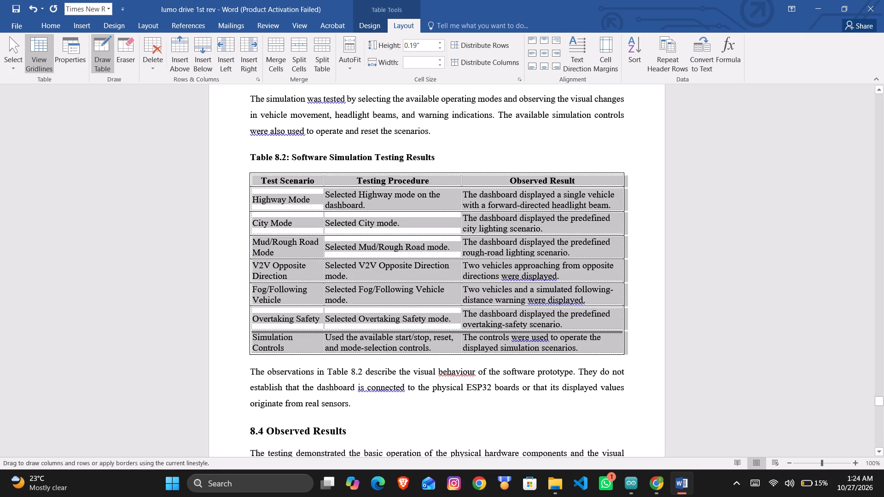
drag(576, 324, 608, 326)
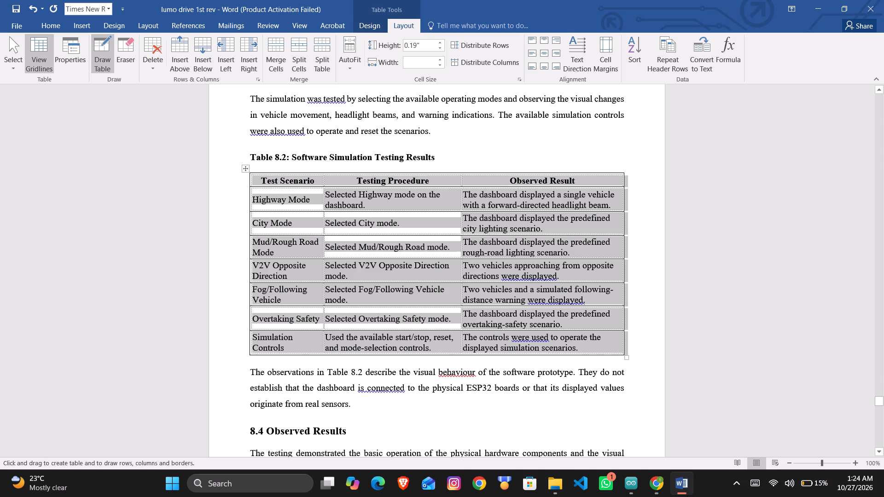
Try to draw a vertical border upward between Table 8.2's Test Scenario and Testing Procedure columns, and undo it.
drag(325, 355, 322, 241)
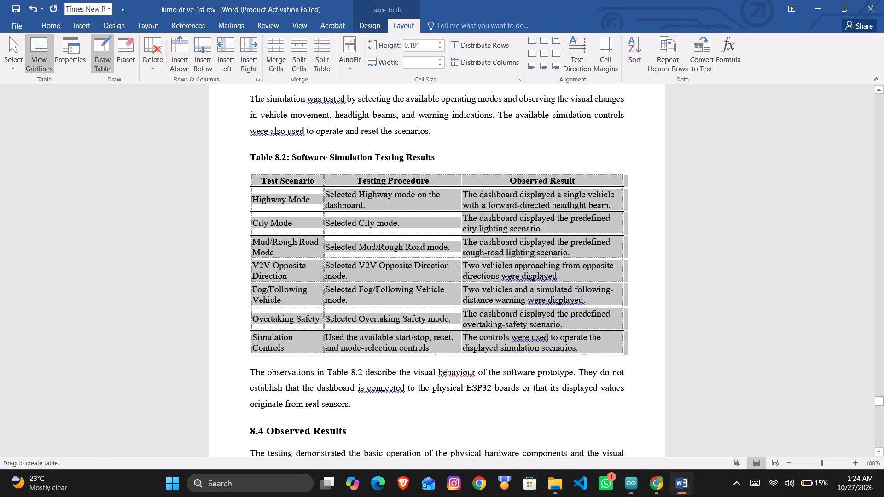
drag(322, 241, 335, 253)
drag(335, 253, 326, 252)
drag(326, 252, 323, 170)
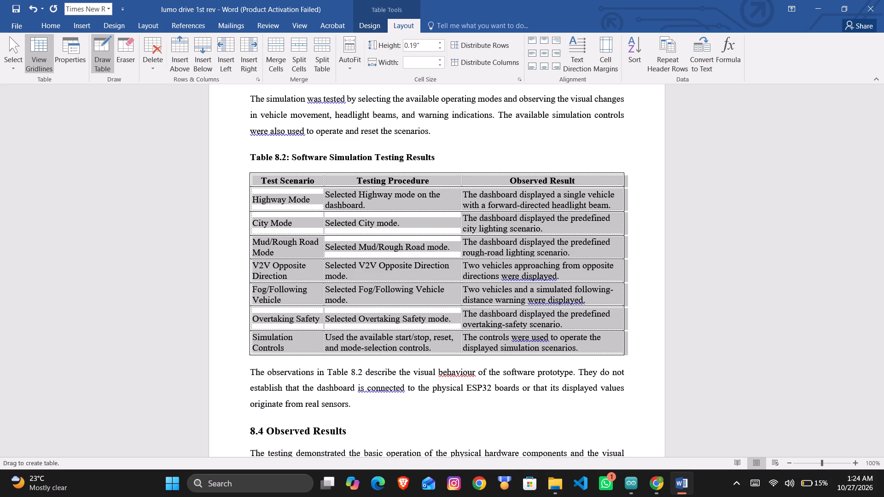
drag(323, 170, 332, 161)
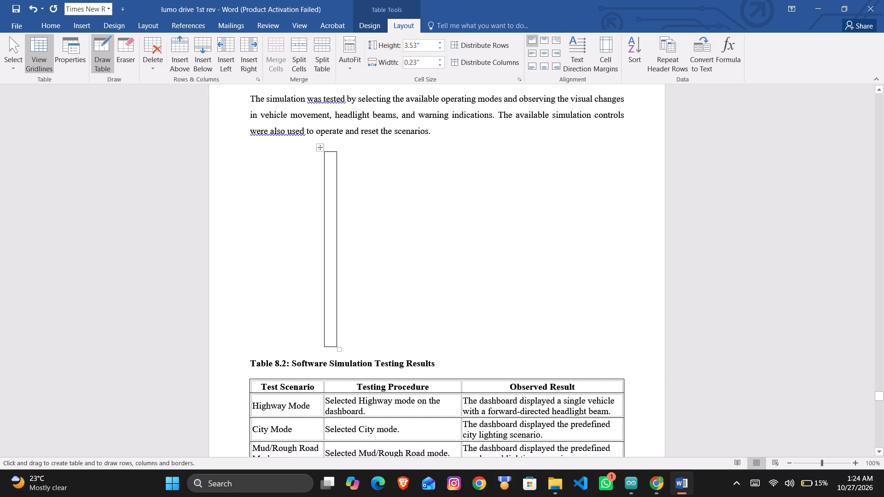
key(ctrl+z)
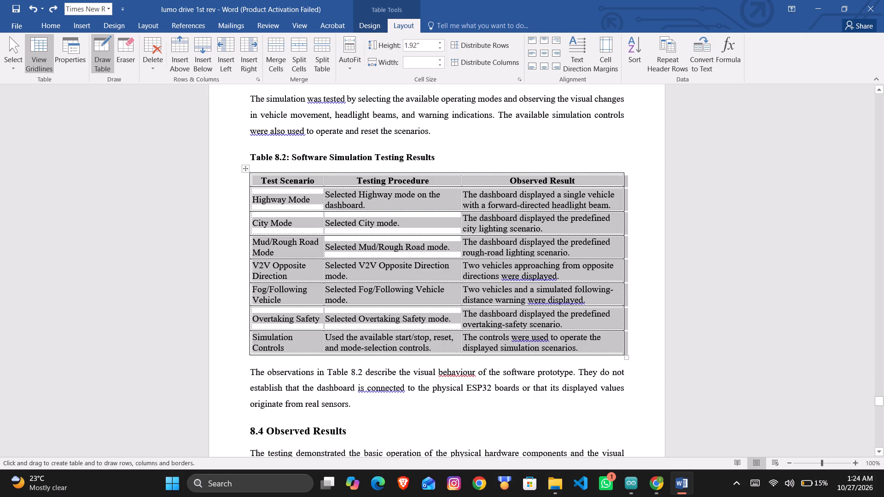
Draw full-height vertical borders on both sides of Table 8.2's Testing Procedure column, and leave table drawing.
drag(325, 175, 335, 345)
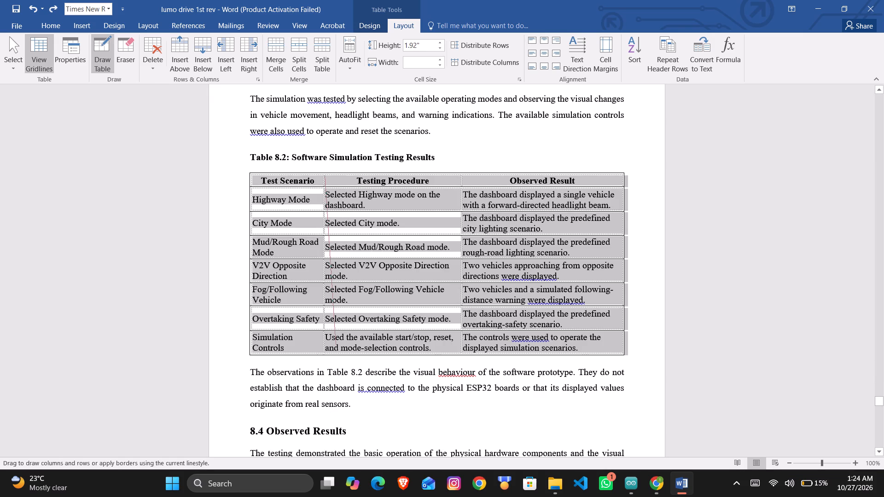
drag(335, 345, 317, 345)
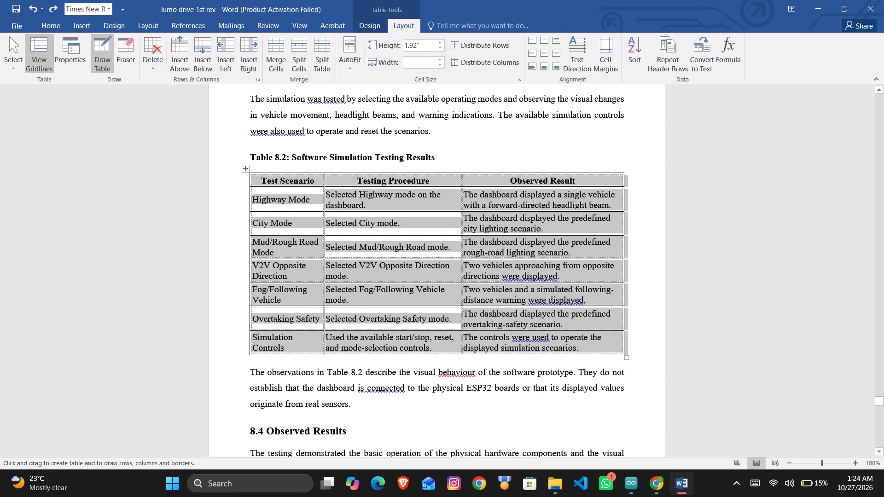
drag(463, 176, 455, 318)
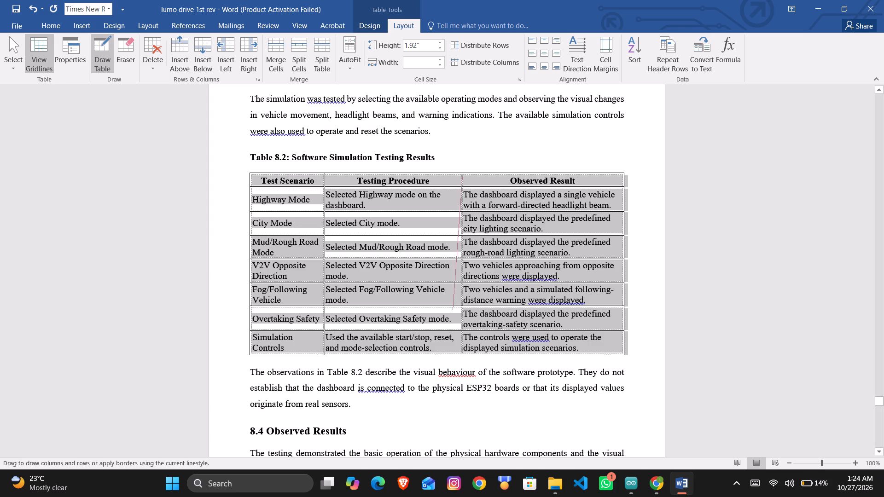
drag(455, 318, 459, 356)
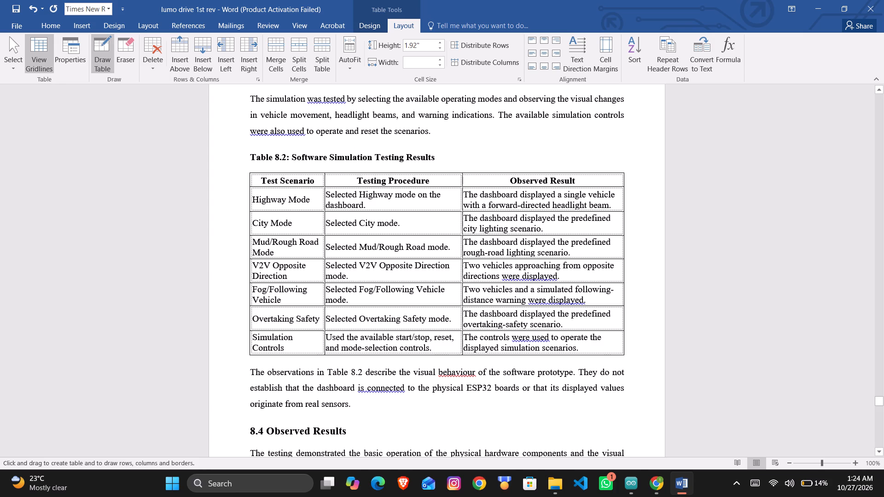
double_click(655, 185)
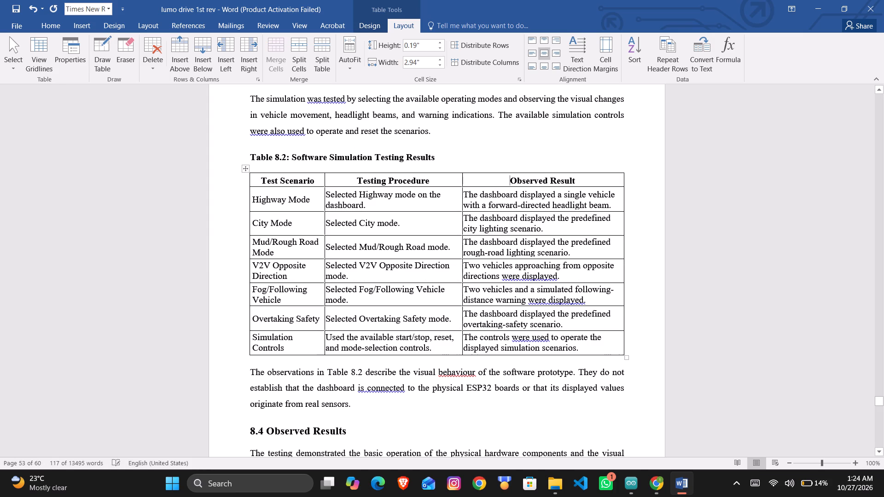
Apply outside borders to the whole of Table 8.3, Comparison Between Hardware and Software Simulation.
scroll(655, 185, down, 1)
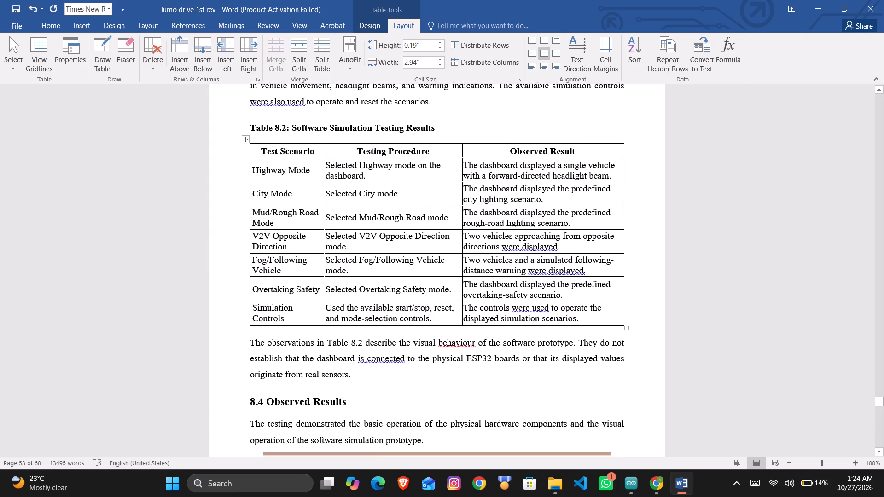
scroll(655, 185, down, 1)
click(578, 317)
scroll(578, 317, down, 1)
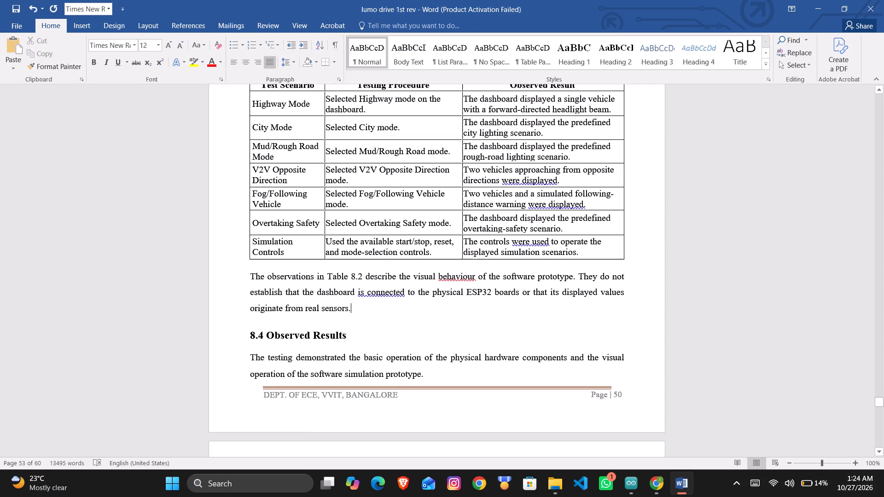
scroll(578, 317, down, 4)
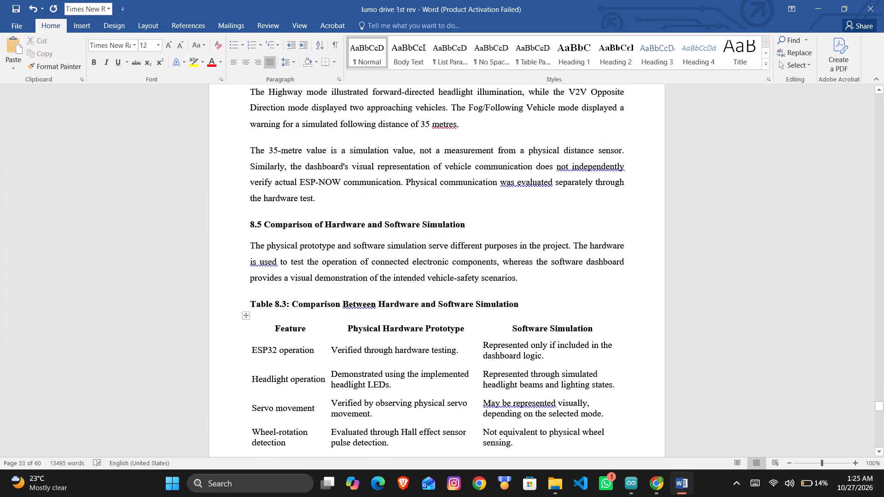
scroll(578, 317, down, 3)
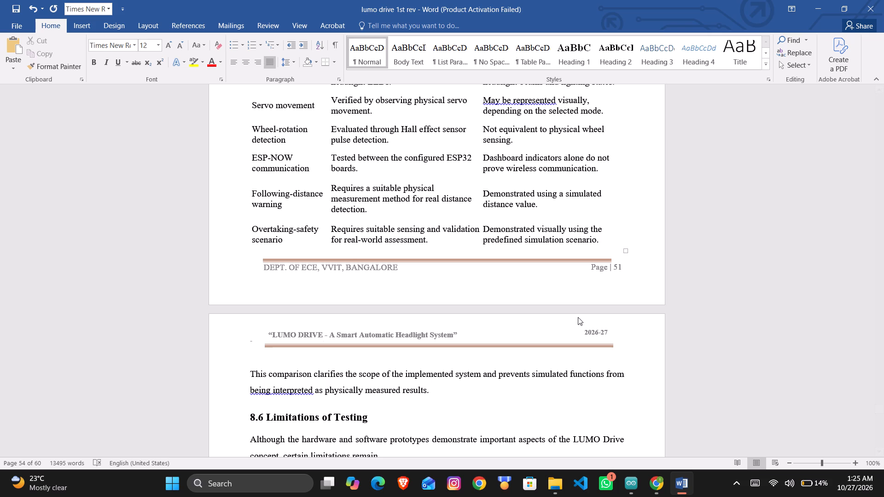
scroll(578, 317, up, 1)
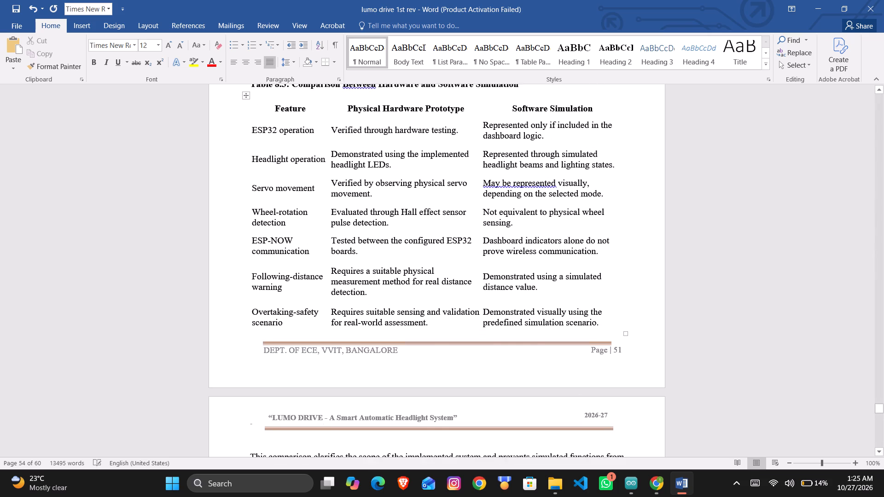
scroll(578, 317, up, 1)
click(247, 187)
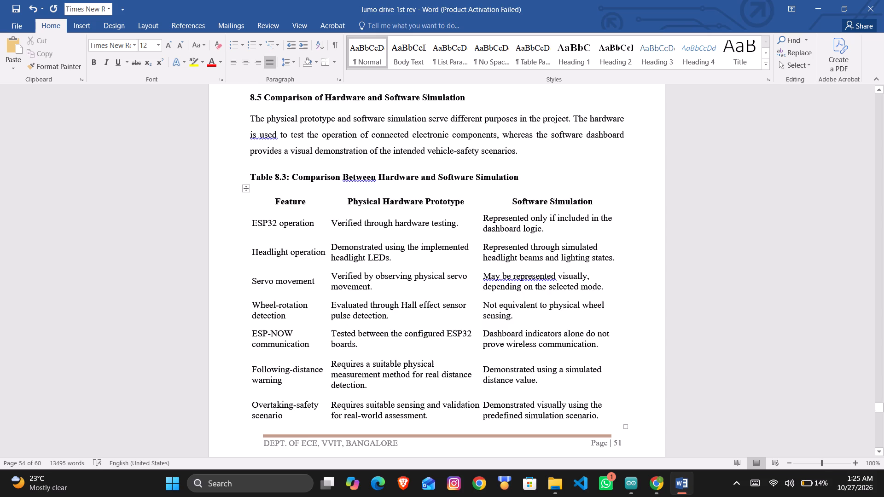
click(354, 168)
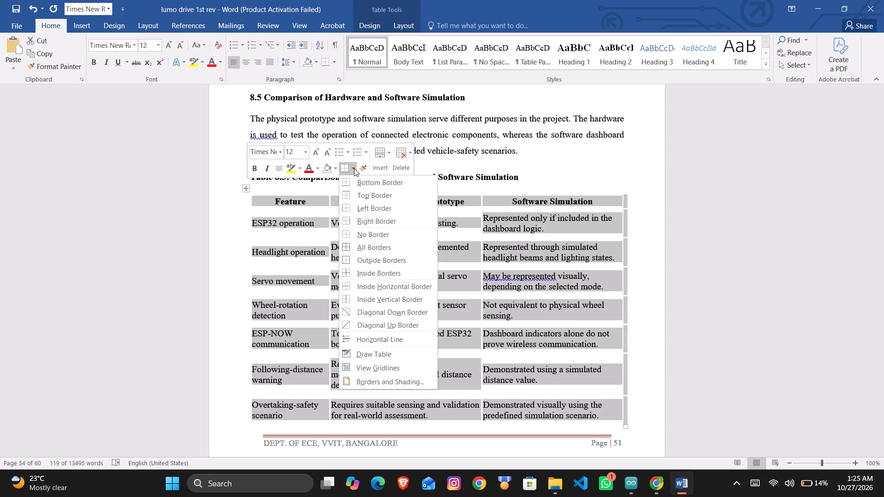
click(361, 261)
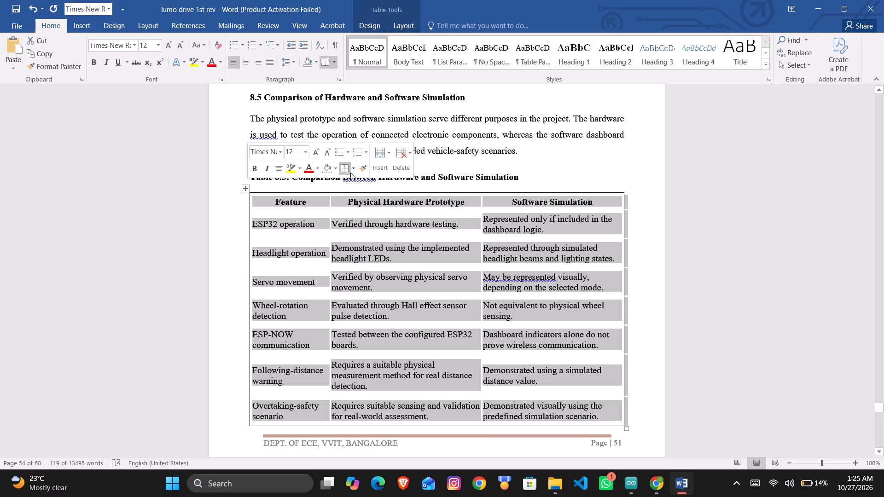
Using Draw Table, draw full-height vertical borders on both sides of Table 8.3's Physical Hardware Prototype column.
click(352, 169)
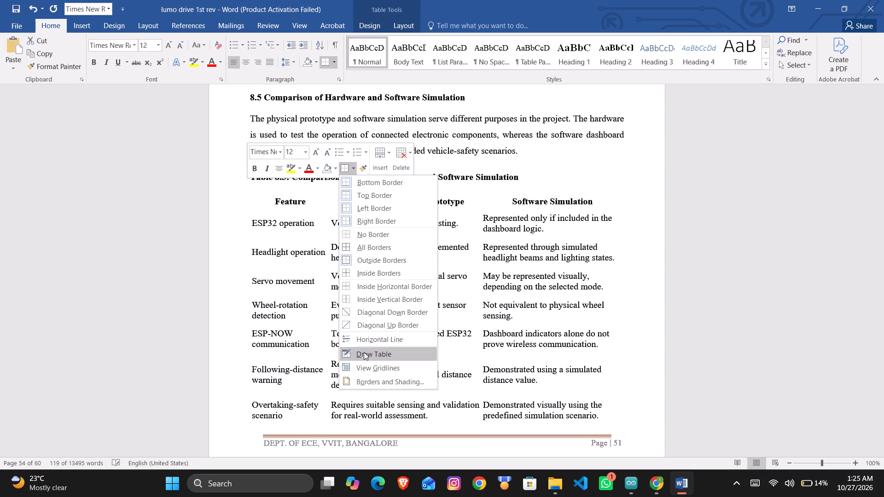
click(363, 353)
drag(329, 195, 329, 208)
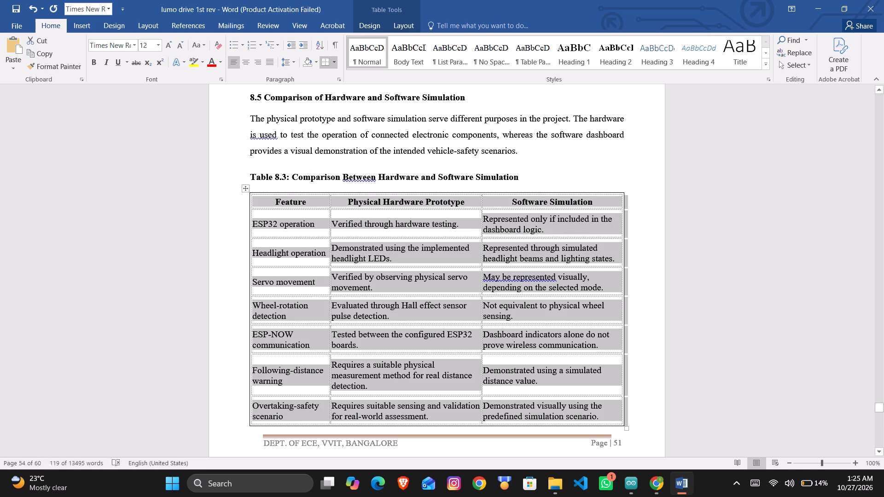
drag(329, 208, 331, 423)
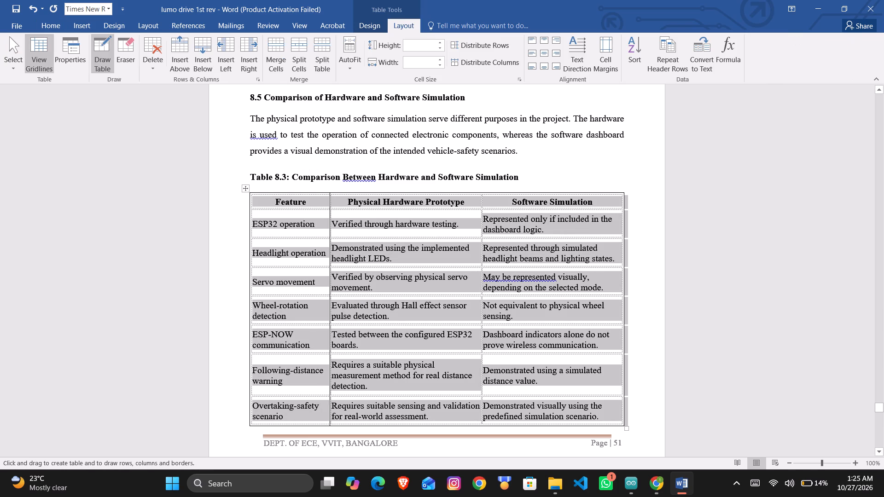
drag(483, 194, 483, 413)
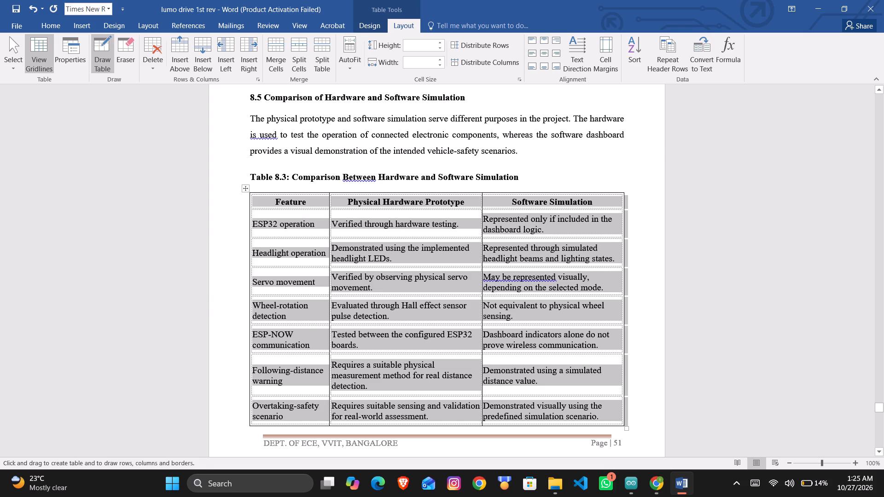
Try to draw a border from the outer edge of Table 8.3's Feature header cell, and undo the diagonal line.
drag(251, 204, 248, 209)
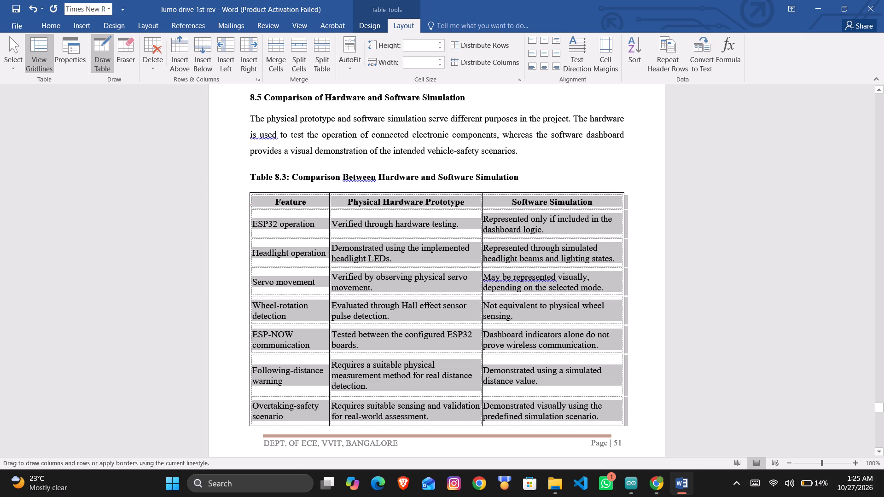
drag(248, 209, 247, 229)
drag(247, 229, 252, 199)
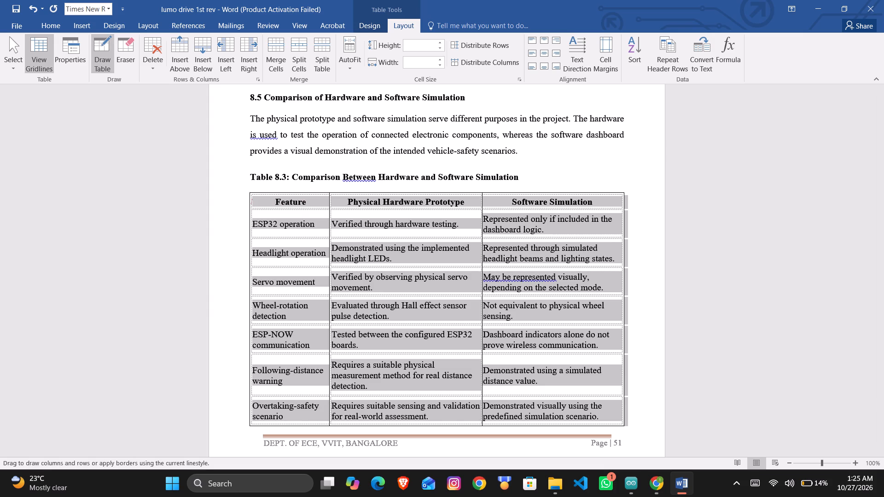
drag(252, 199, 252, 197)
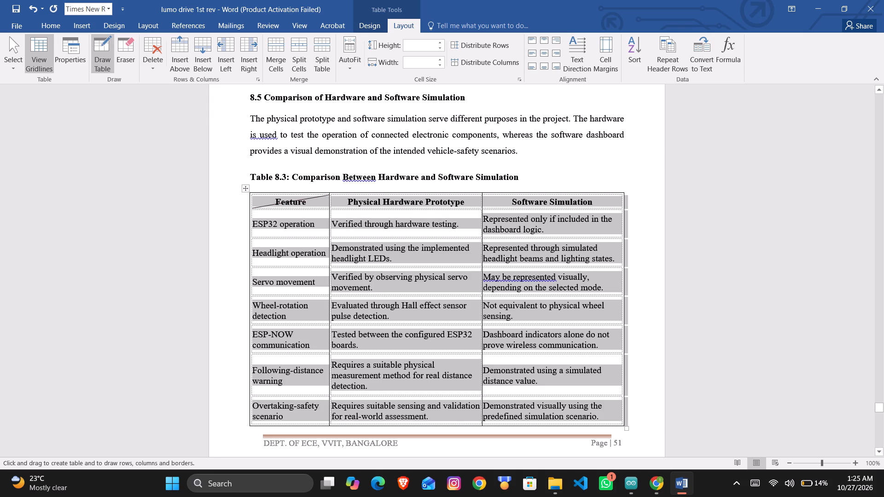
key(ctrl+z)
Draw full-width horizontal borders below the header, ESP32 operation, Headlight operation and Servo movement rows of Table 8.3.
drag(250, 209, 599, 210)
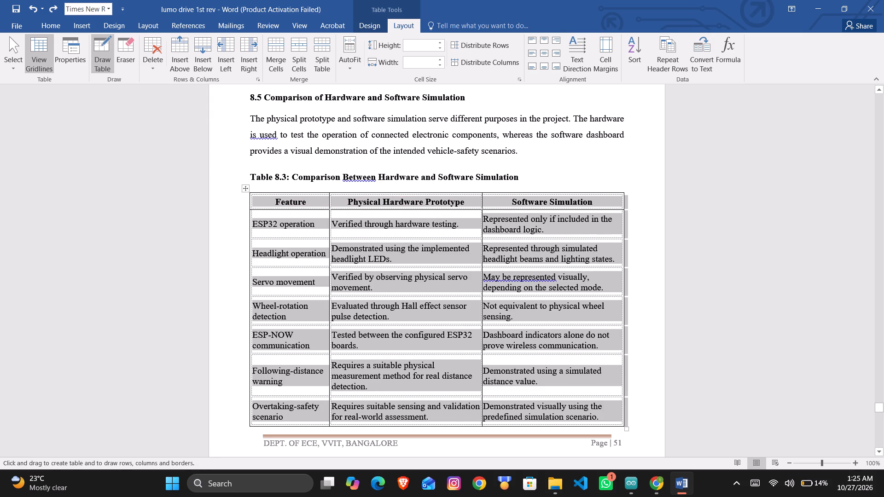
drag(249, 238, 616, 240)
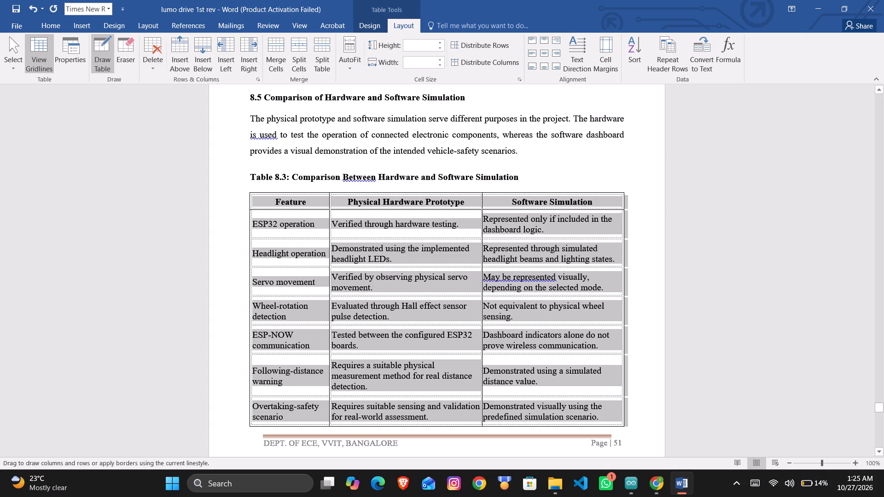
drag(616, 240, 622, 239)
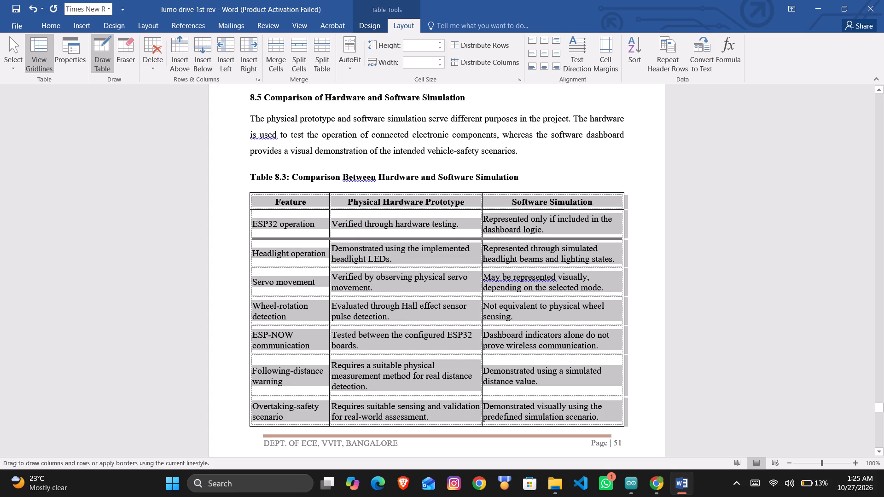
drag(250, 268, 600, 269)
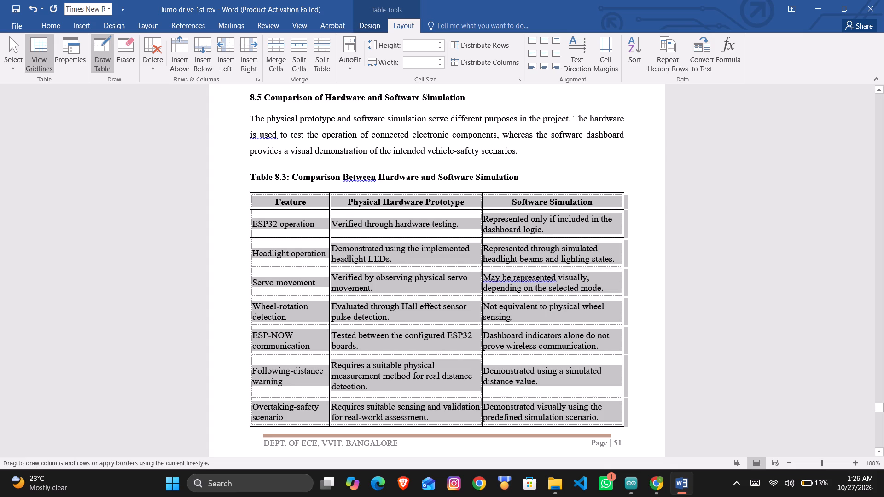
drag(250, 299, 375, 294)
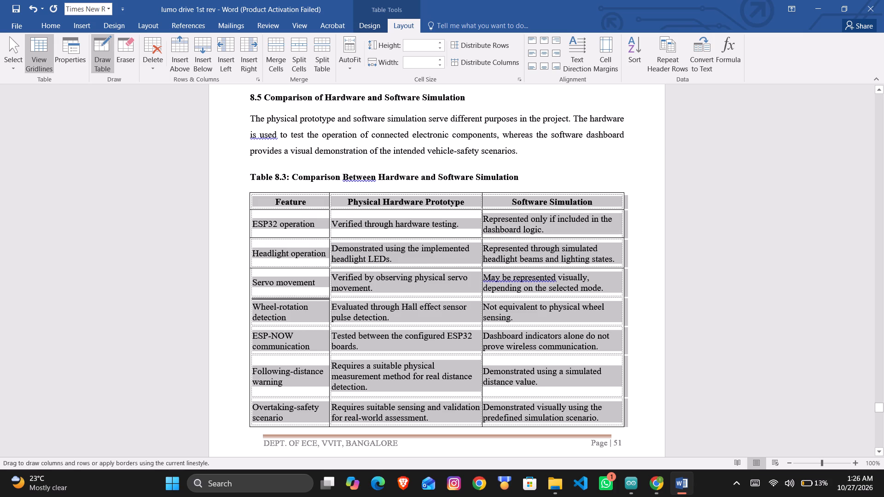
drag(375, 294, 622, 298)
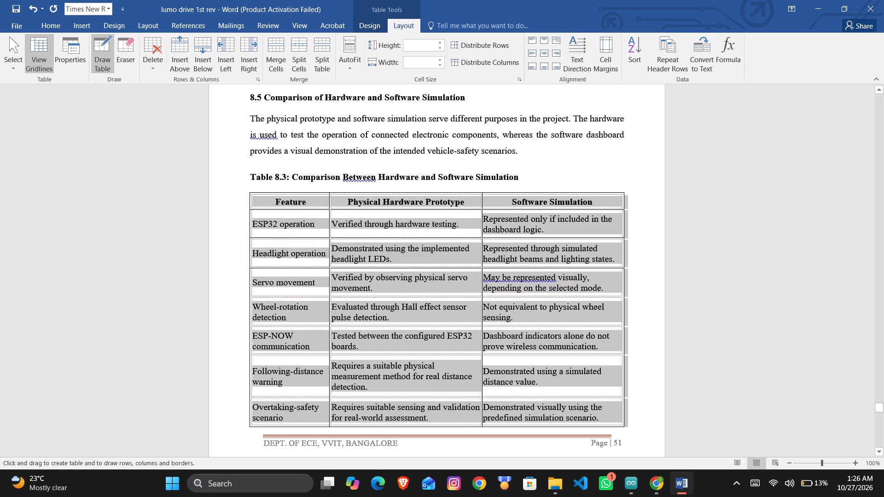
Draw full-width horizontal borders below Table 8.3's Wheel-rotation detection, ESP-NOW communication and Following-distance warning rows, and leave table drawing.
drag(249, 325, 354, 322)
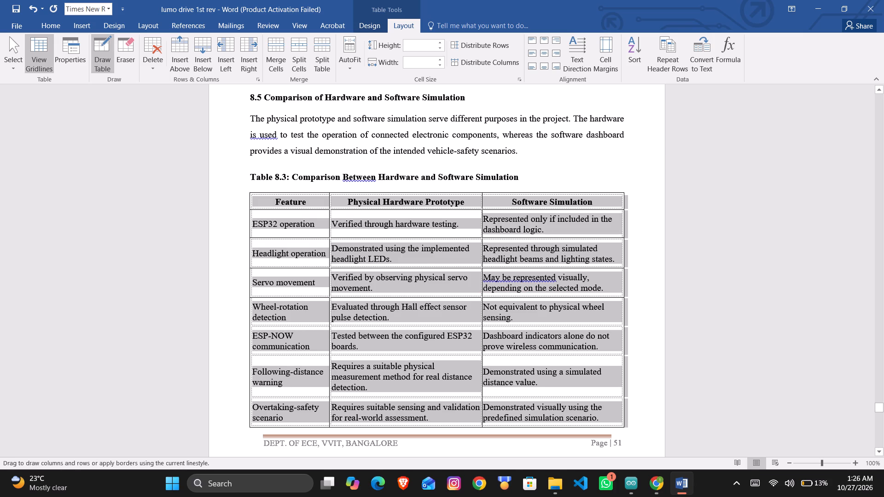
drag(354, 322, 625, 326)
drag(625, 326, 624, 327)
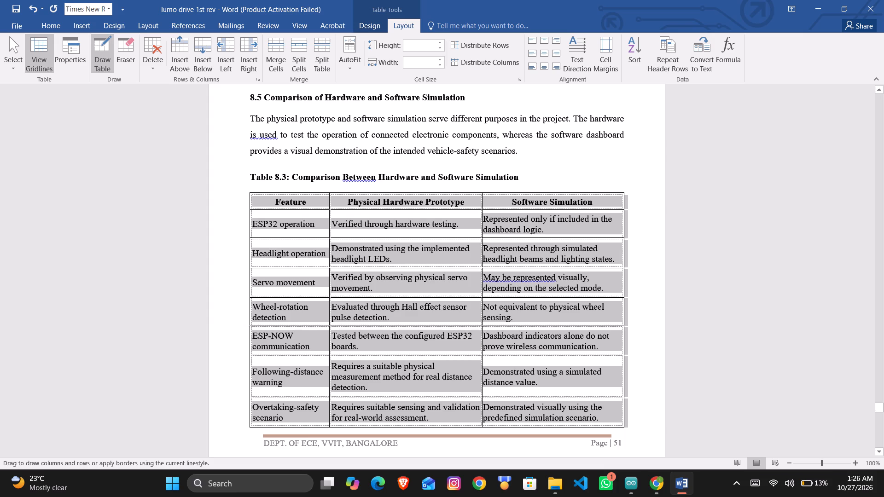
drag(624, 327, 615, 324)
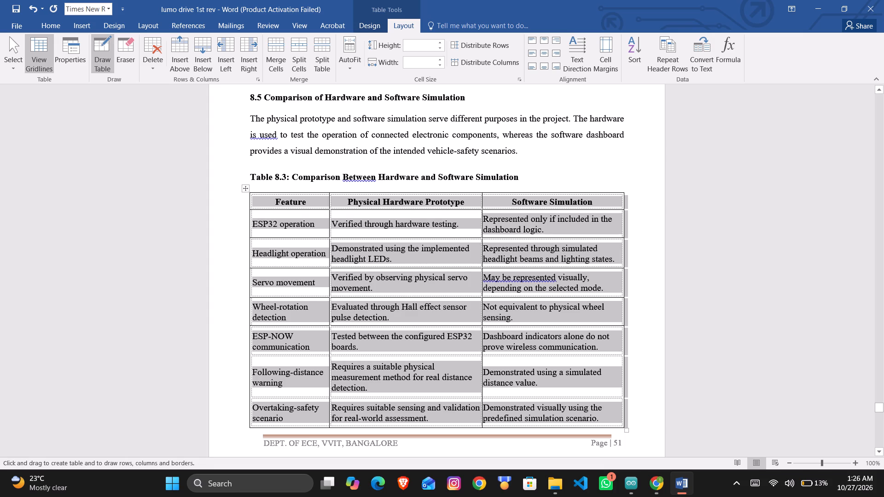
drag(251, 355, 496, 359)
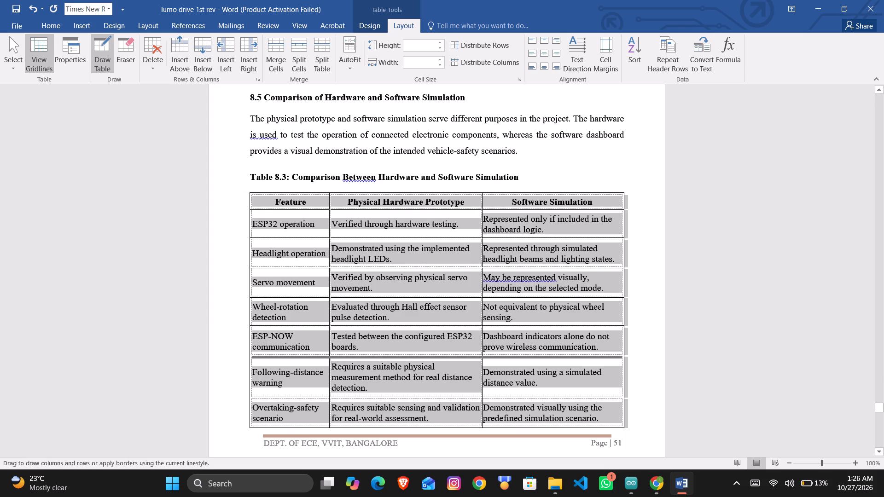
drag(496, 359, 577, 359)
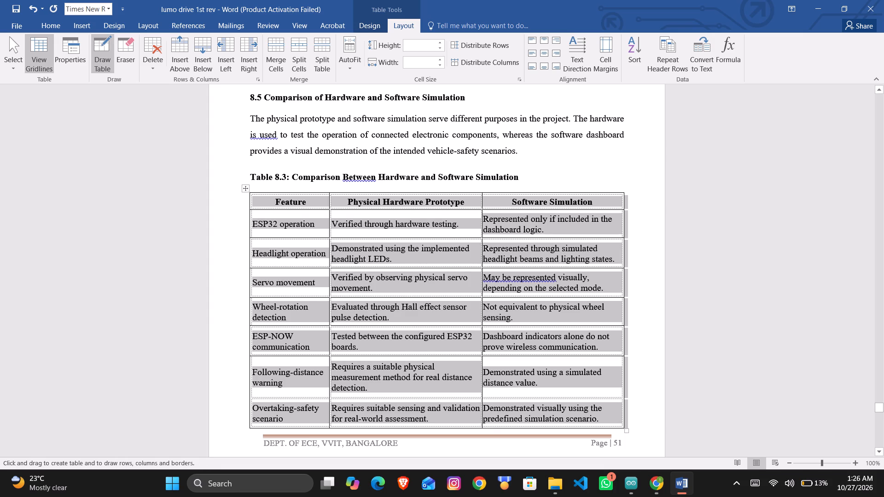
drag(251, 399, 526, 403)
double_click(635, 395)
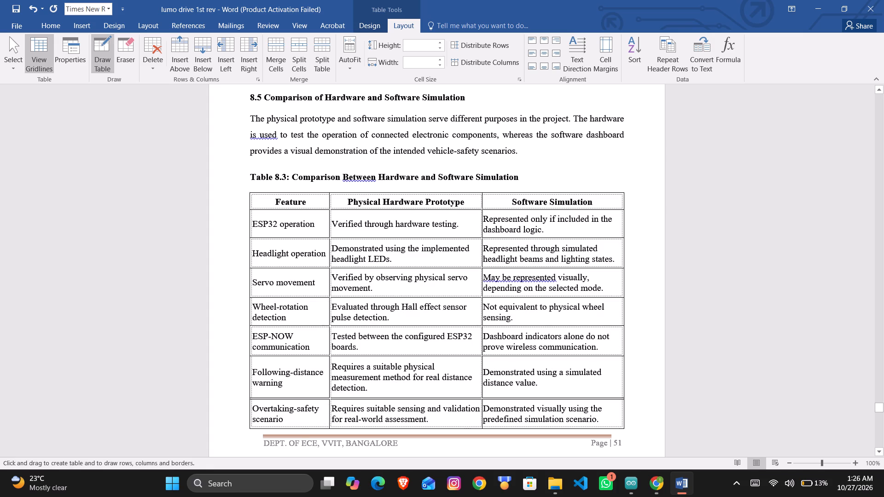
click(635, 395)
click(671, 381)
click(647, 379)
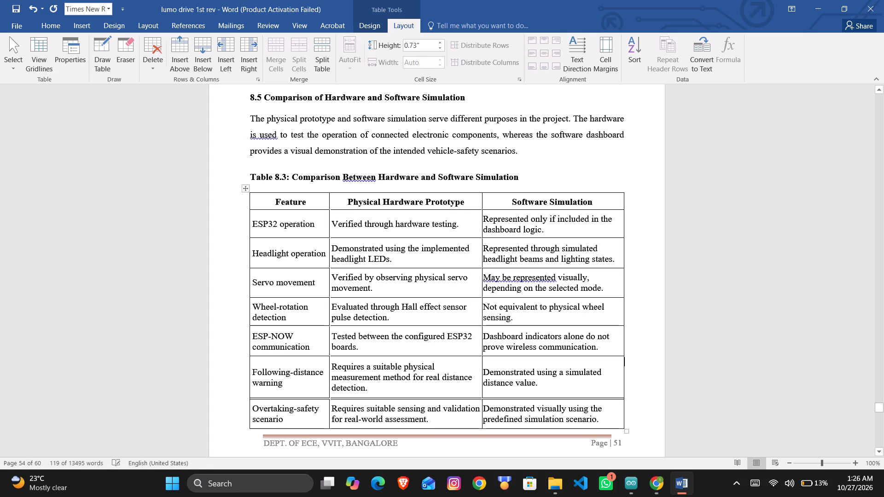
click(640, 367)
Undo the latest border changes that doubled the line between Table 8.3's Following-distance warning and Overtaking-safety scenario rows.
scroll(612, 364, down, 1)
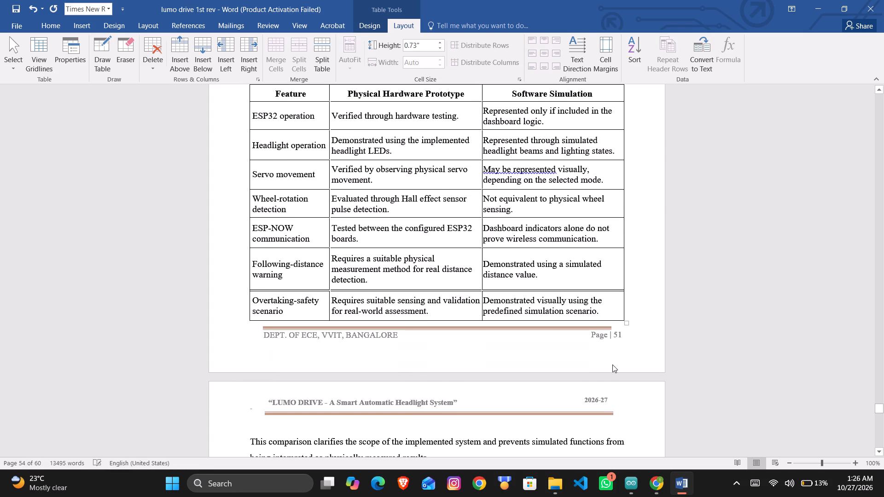
double_click(499, 290)
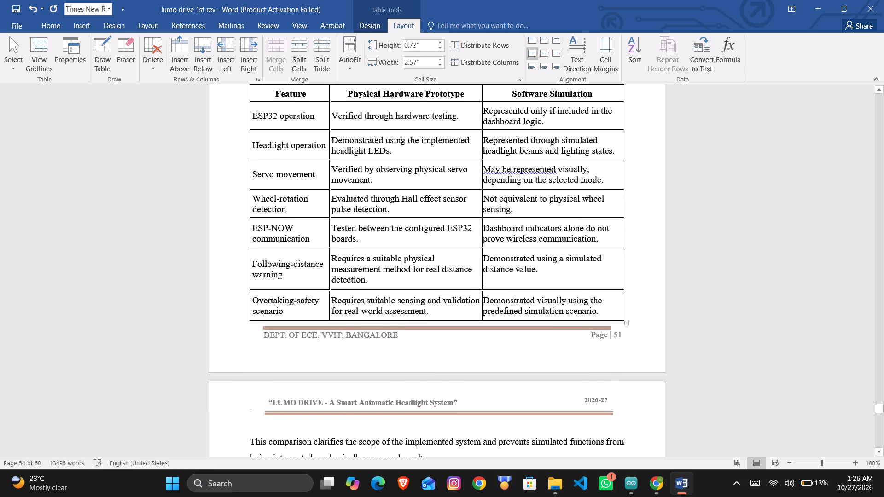
key(ctrl+z)
key(ctrl+z)
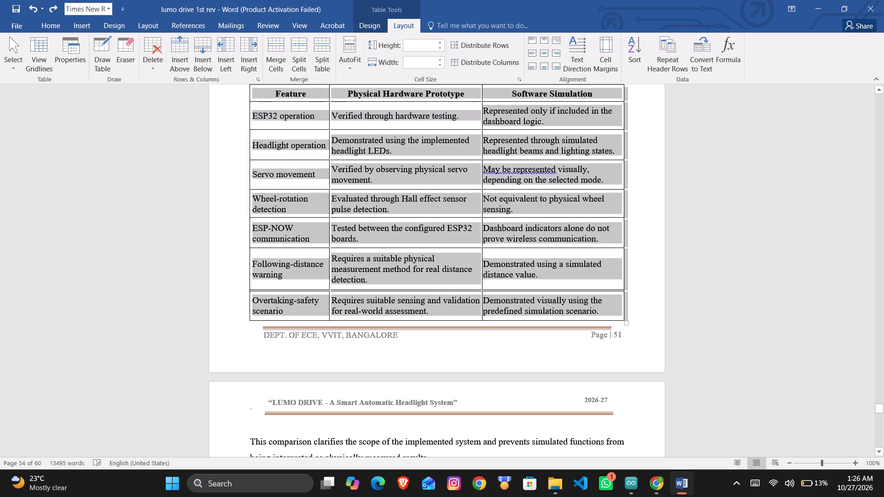
key(ctrl+z)
key(ctrl+z)
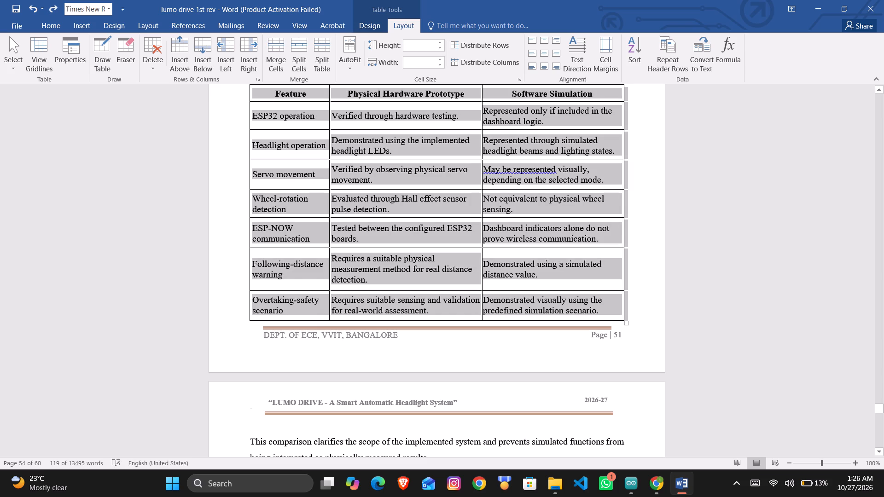
Shrink Table 8.3 vertically and widen it slightly, bringing its Overtaking-safety scenario row to about 0.42" high, clear of the page footer.
click(496, 333)
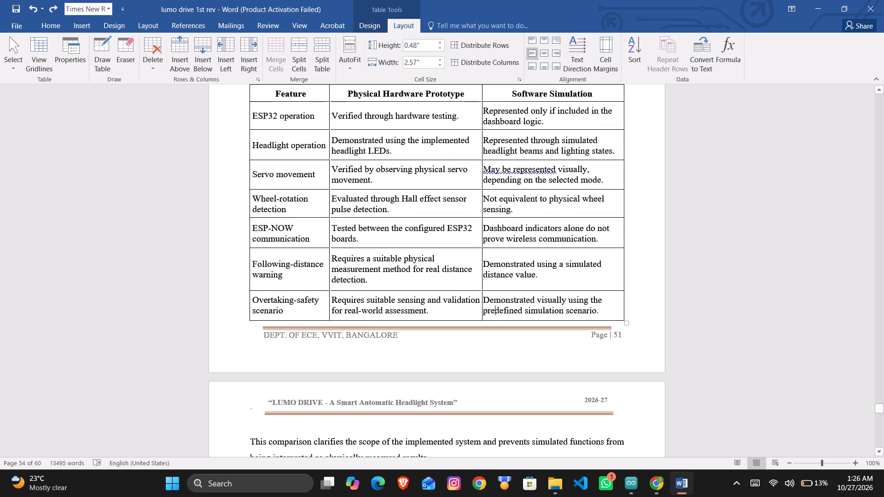
drag(628, 323, 622, 300)
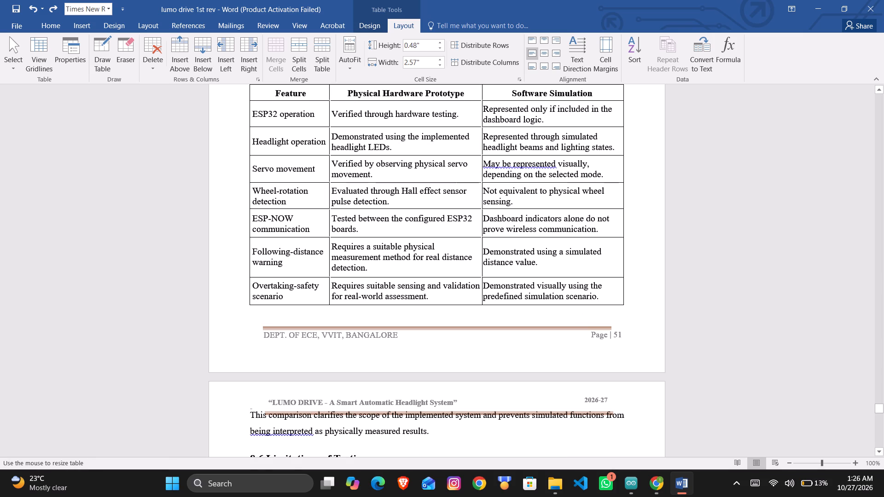
drag(622, 300, 627, 290)
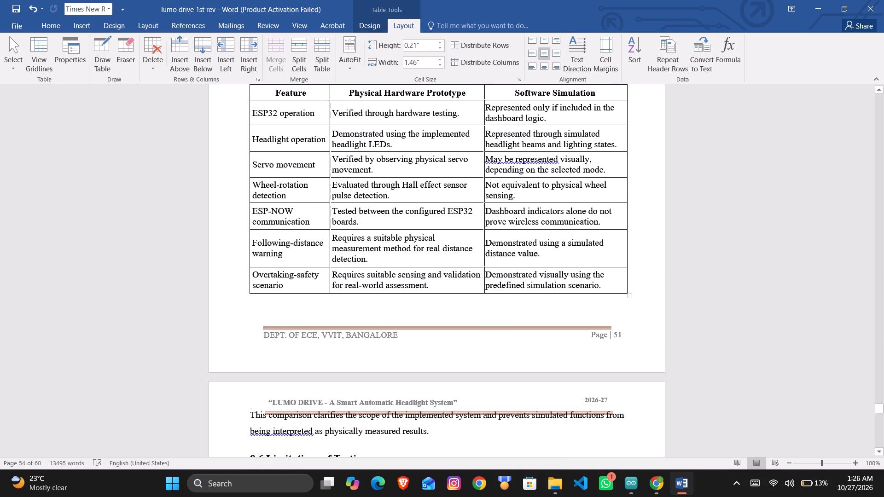
click(638, 274)
Look back over Chapter 8's pages and Tables 8.1 to 8.3 to check their borders and page layout.
scroll(638, 274, up, 2)
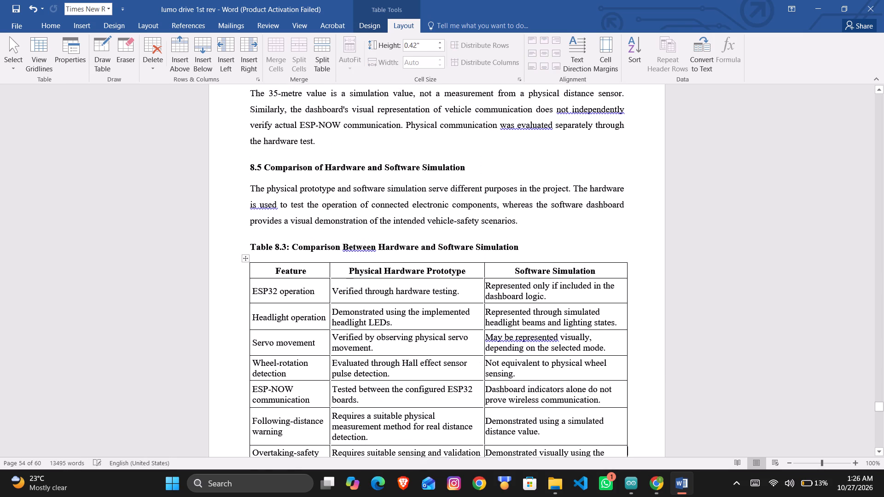
scroll(534, 232, up, 2)
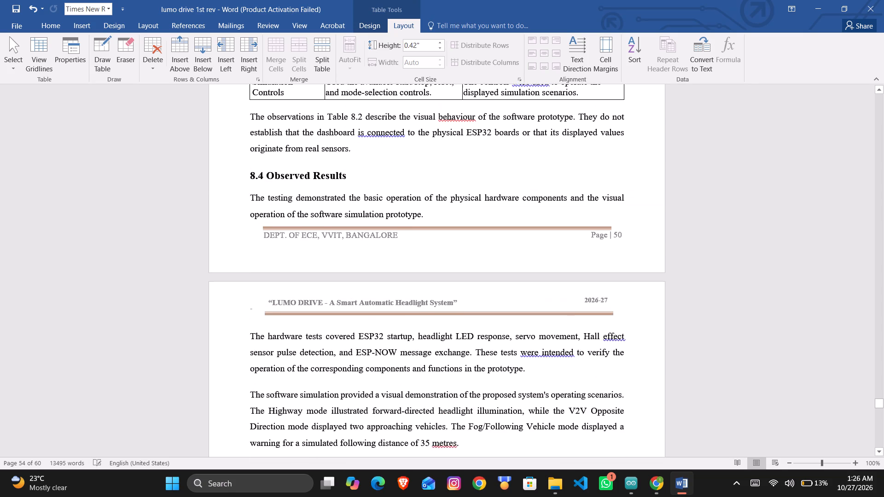
scroll(534, 232, up, 4)
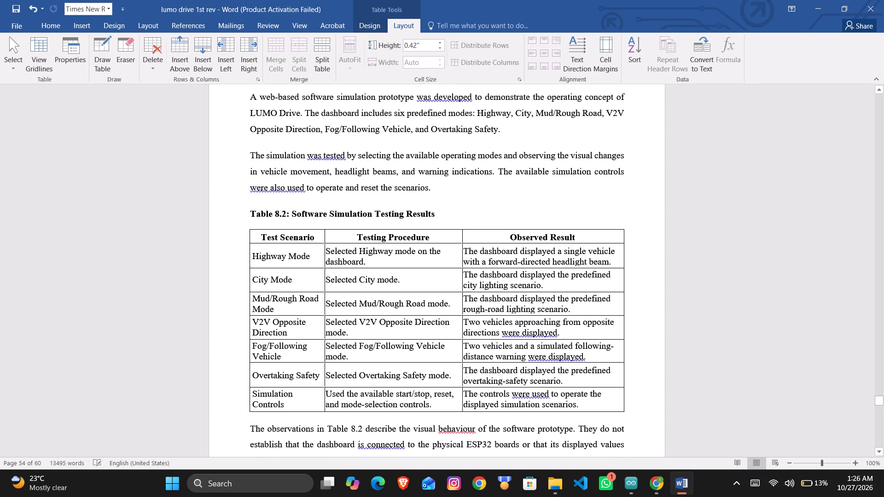
scroll(534, 232, up, 4)
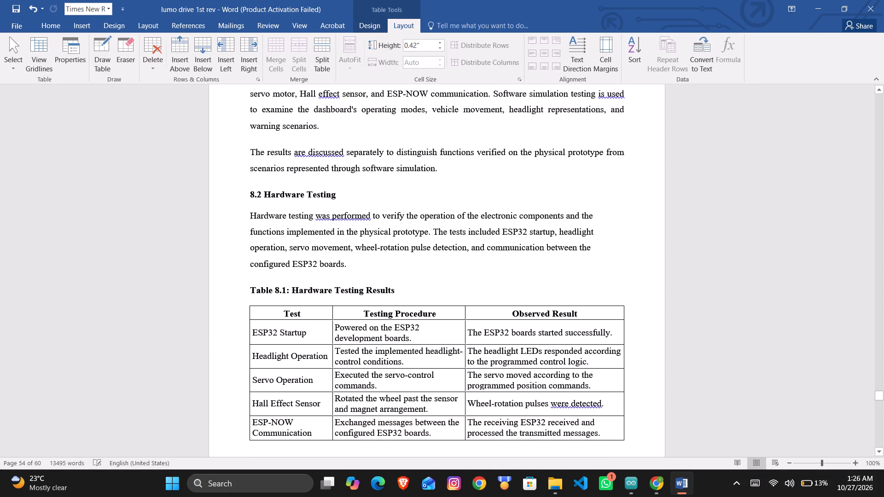
scroll(534, 232, up, 4)
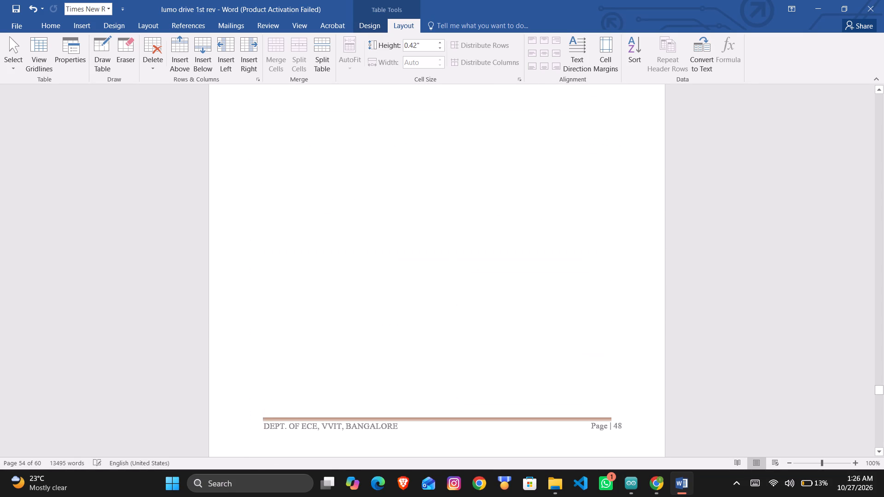
scroll(534, 232, up, 2)
Insert a blank line before "this function depends on the distance-estimation method" above section 9.2.5, moving the text below the page header line.
scroll(534, 232, down, 6)
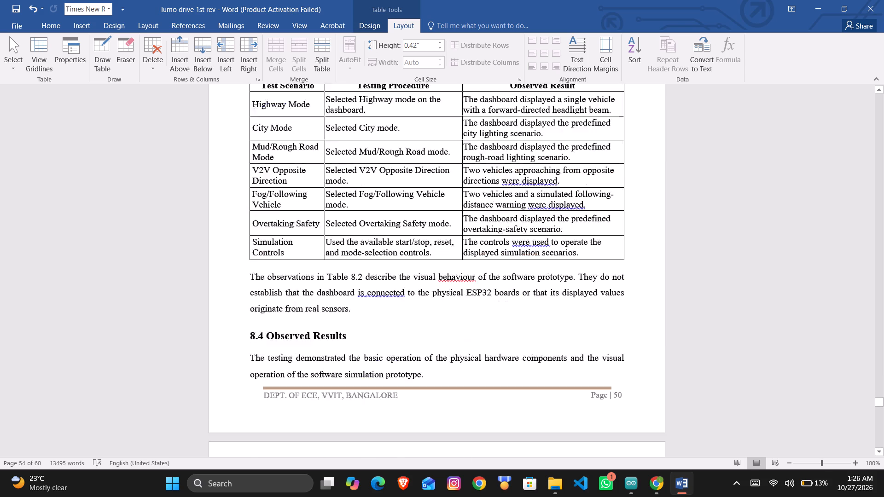
scroll(534, 232, down, 8)
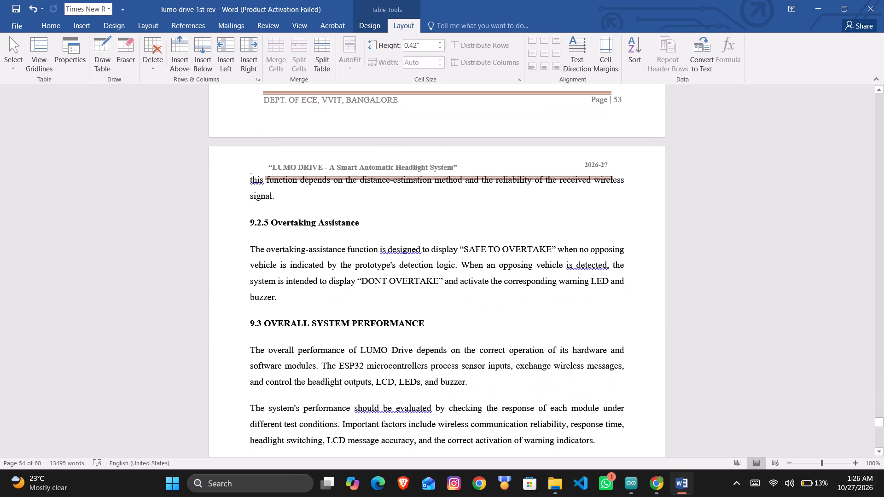
scroll(534, 232, down, 2)
click(250, 179)
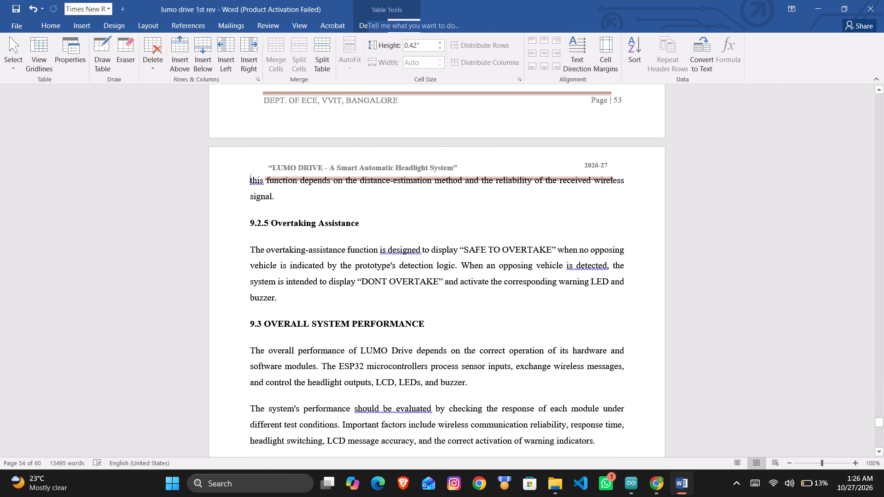
key(Return)
click(299, 278)
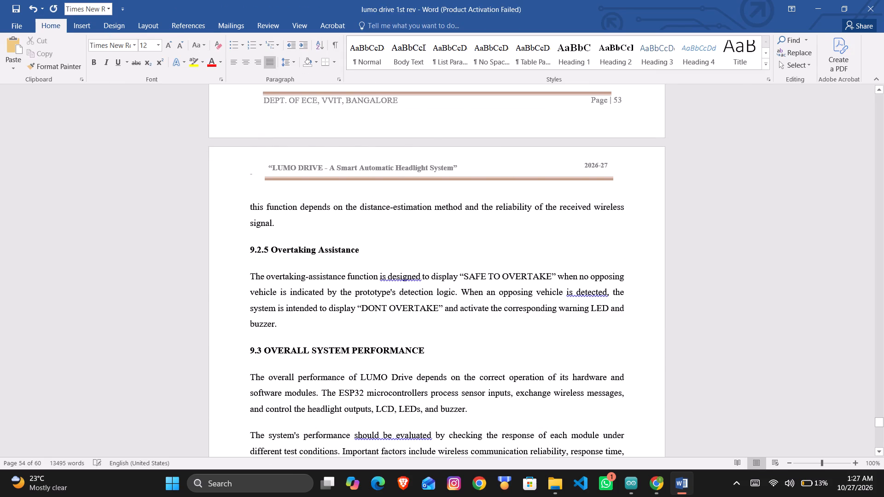
Review the page layout from the rest of Chapter 9 through Chapter 10 and the References list.
scroll(299, 278, down, 4)
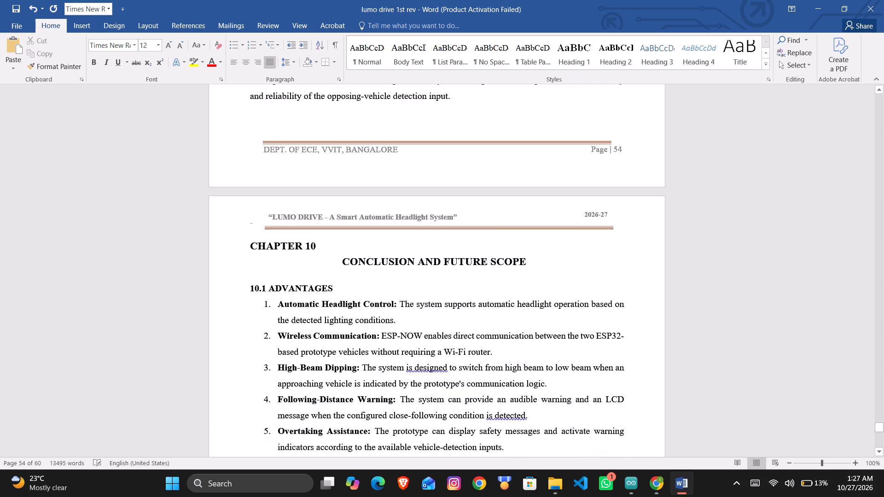
scroll(299, 278, down, 6)
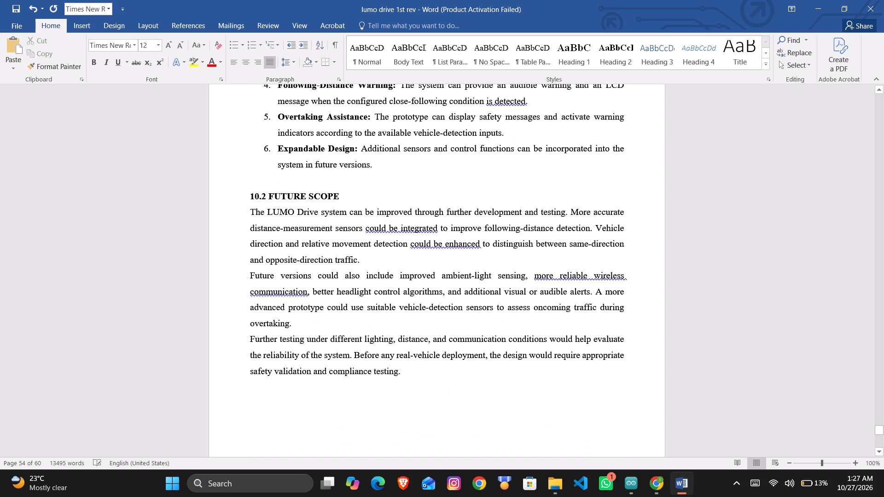
scroll(299, 278, down, 7)
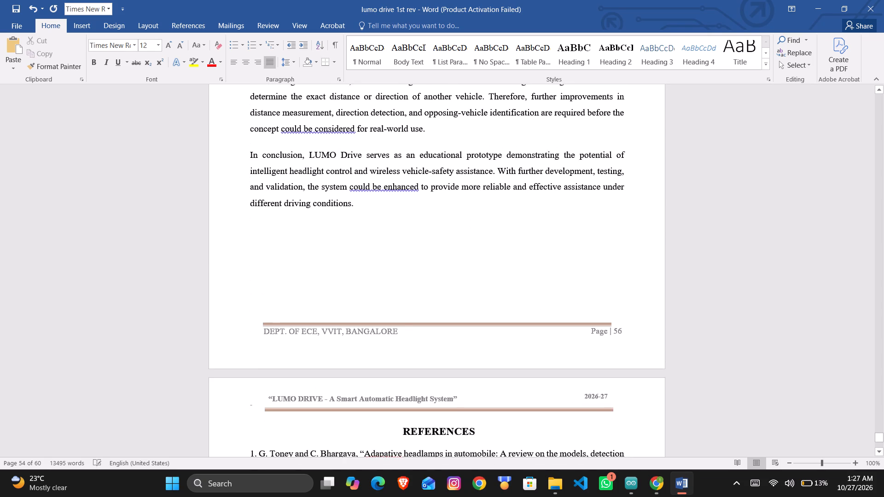
scroll(299, 278, down, 6)
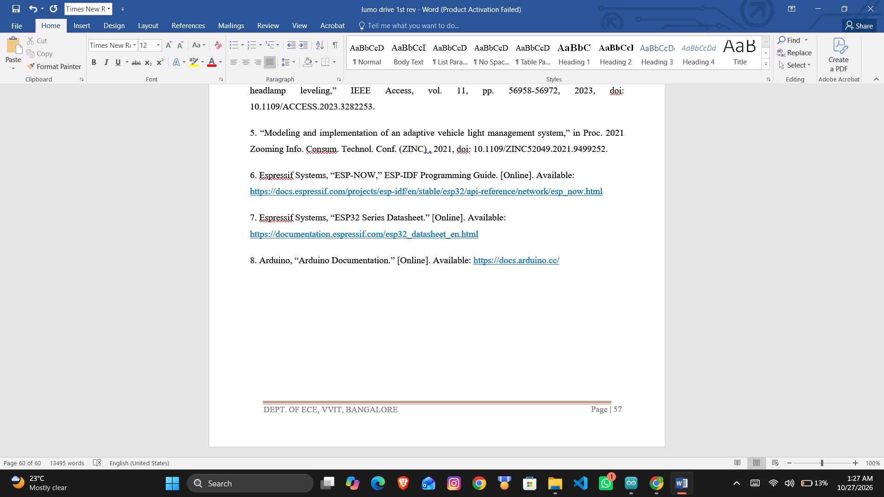
click(328, 304)
scroll(328, 304, up, 3)
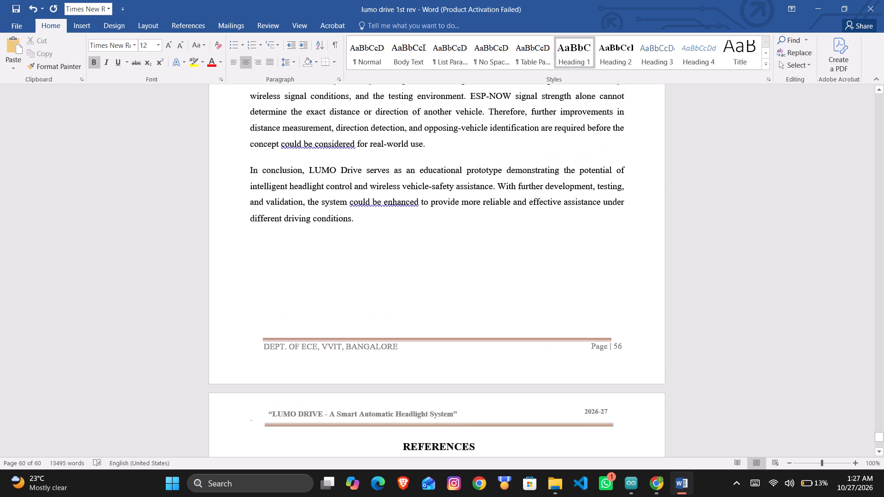
scroll(328, 304, up, 2)
scroll(328, 304, down, 3)
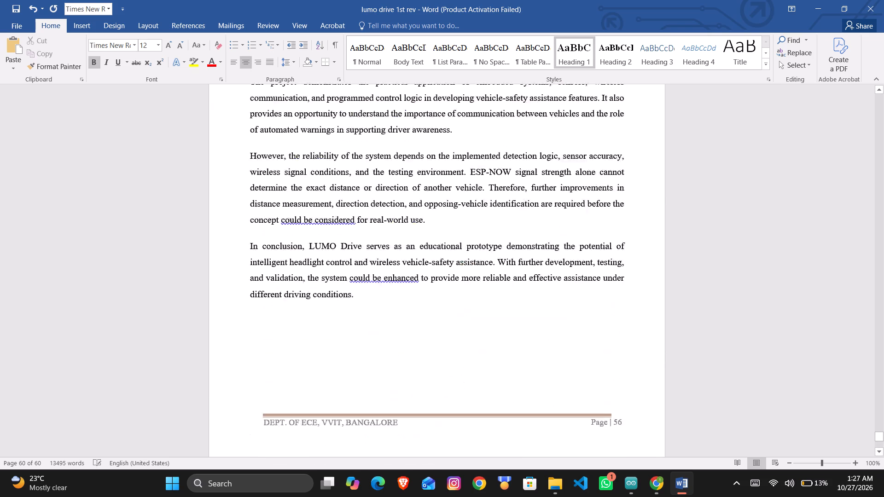
Review the report backwards from Chapter 10 through Chapters 9, 8 and 7 to section 6.3.2, checking headings, tables, figures and page layout.
scroll(328, 304, up, 6)
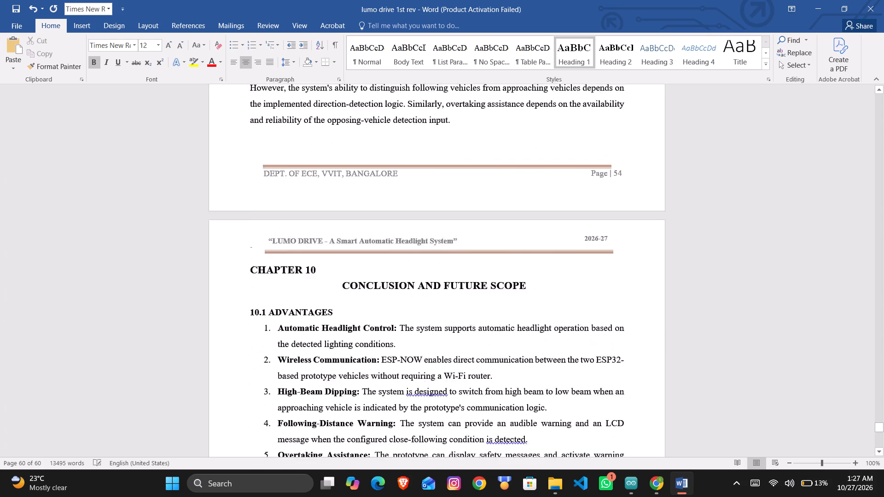
scroll(328, 304, up, 7)
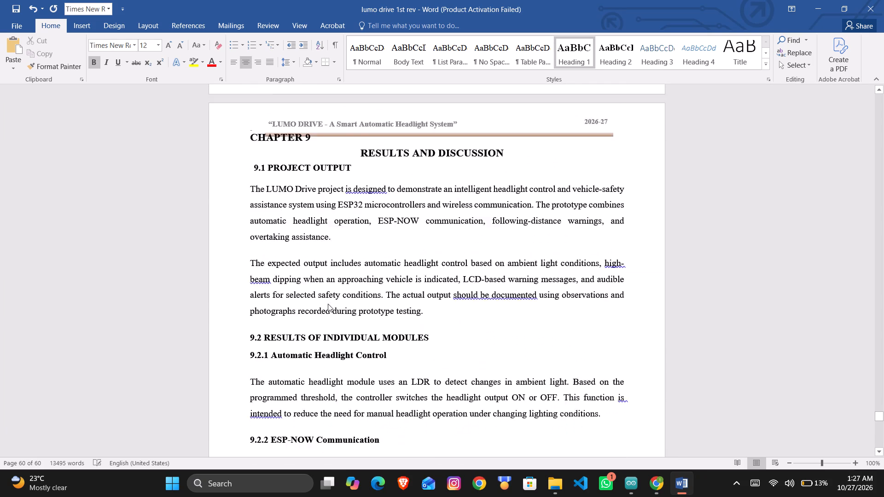
scroll(328, 304, up, 6)
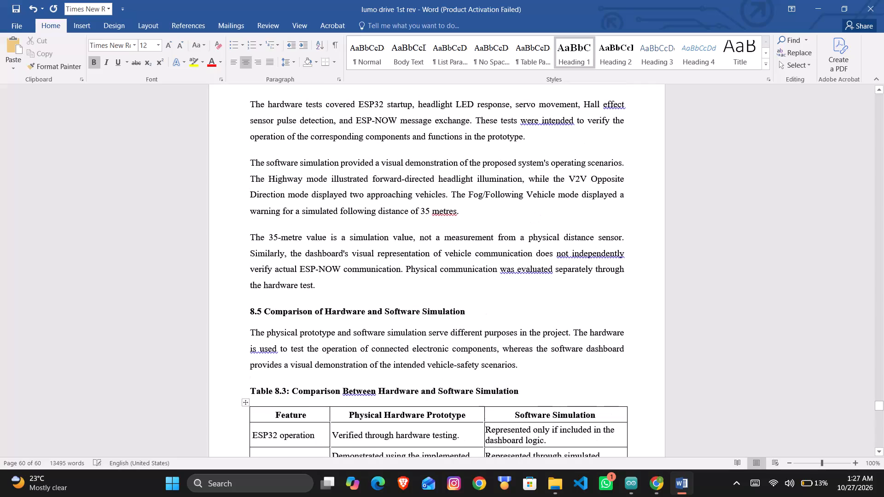
scroll(328, 304, up, 3)
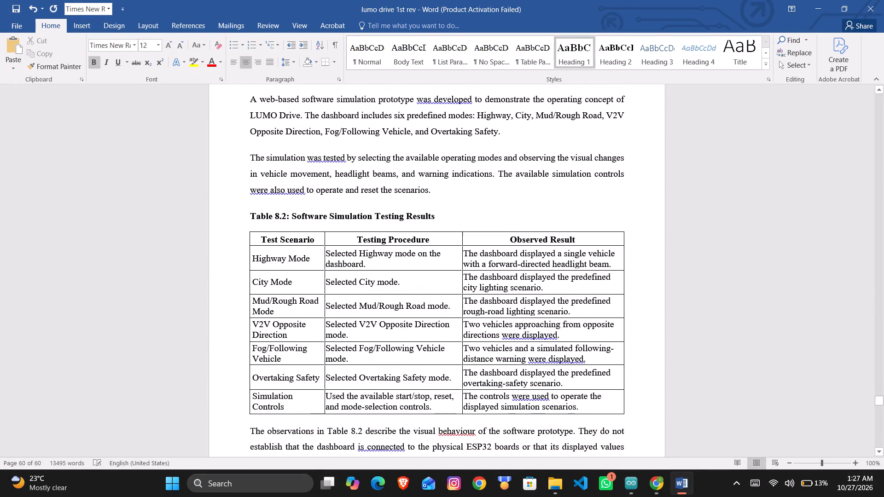
scroll(328, 304, up, 3)
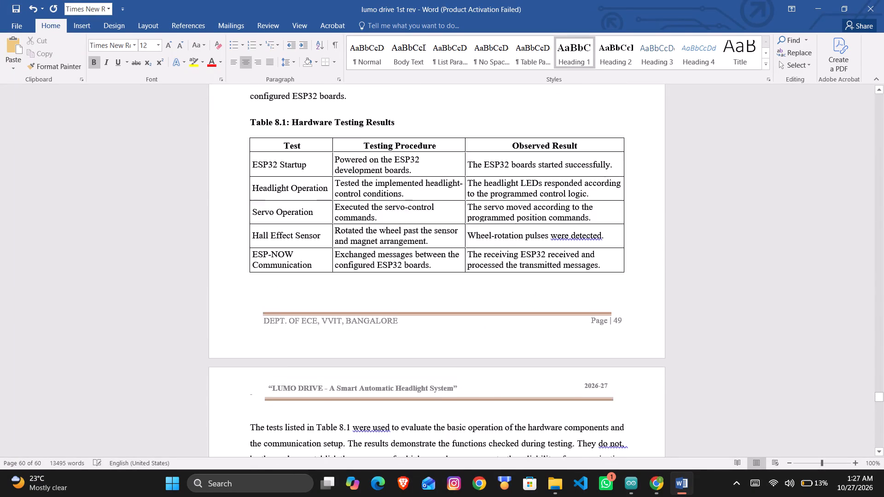
scroll(328, 304, up, 2)
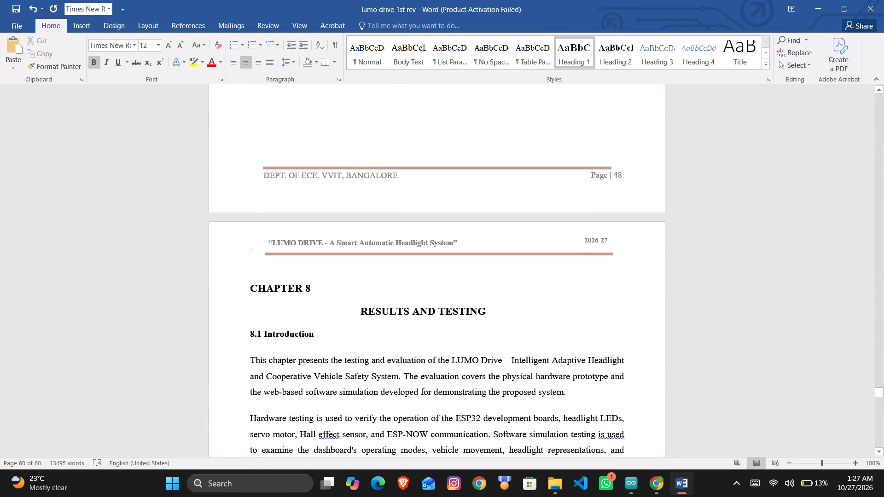
scroll(328, 304, up, 2)
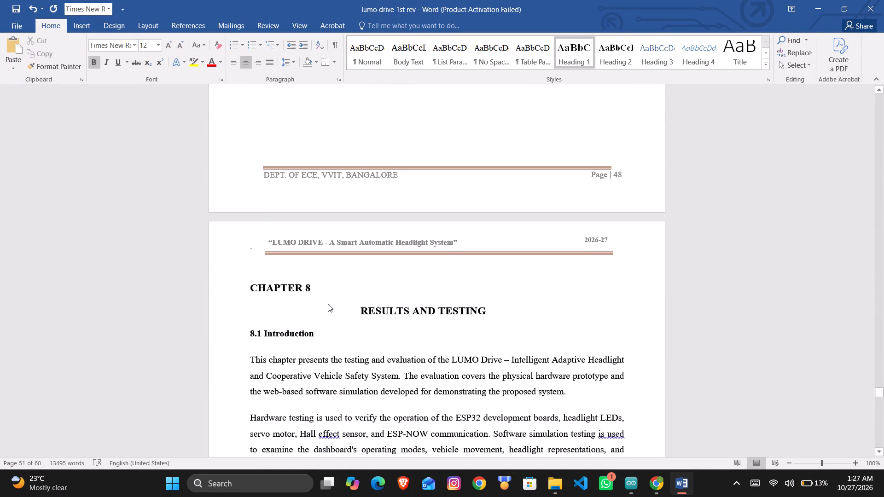
scroll(328, 304, up, 2)
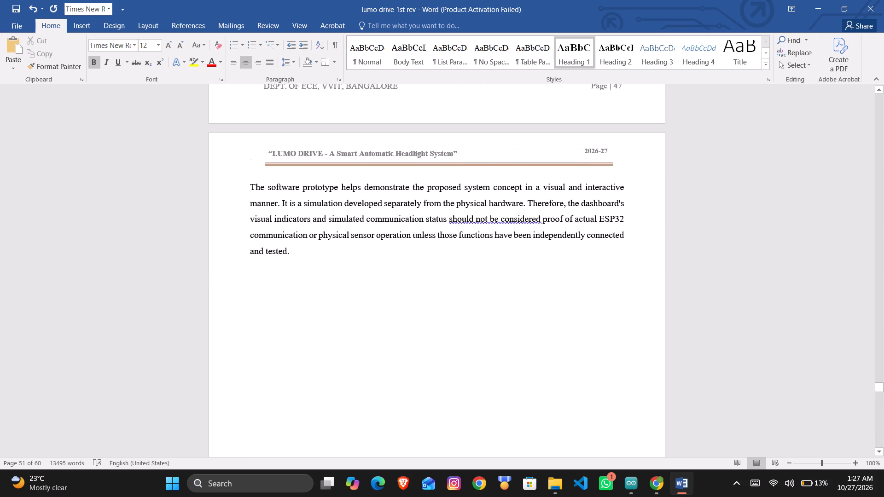
scroll(328, 304, up, 2)
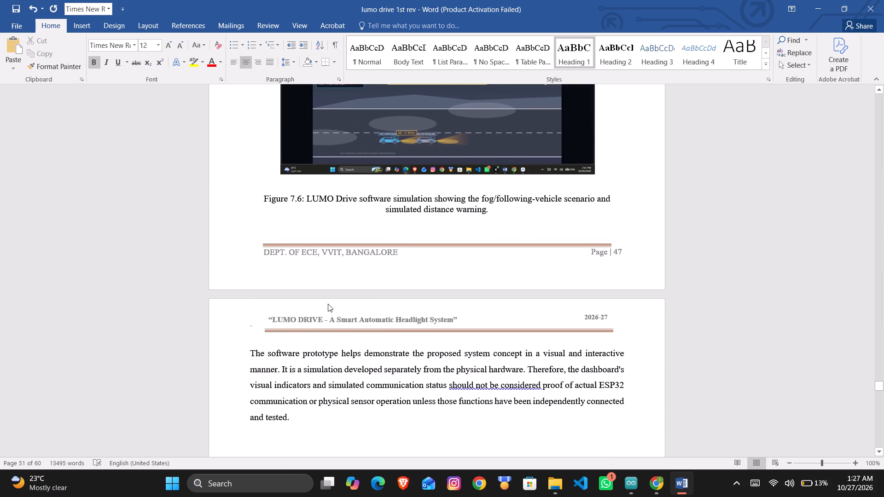
scroll(328, 304, up, 3)
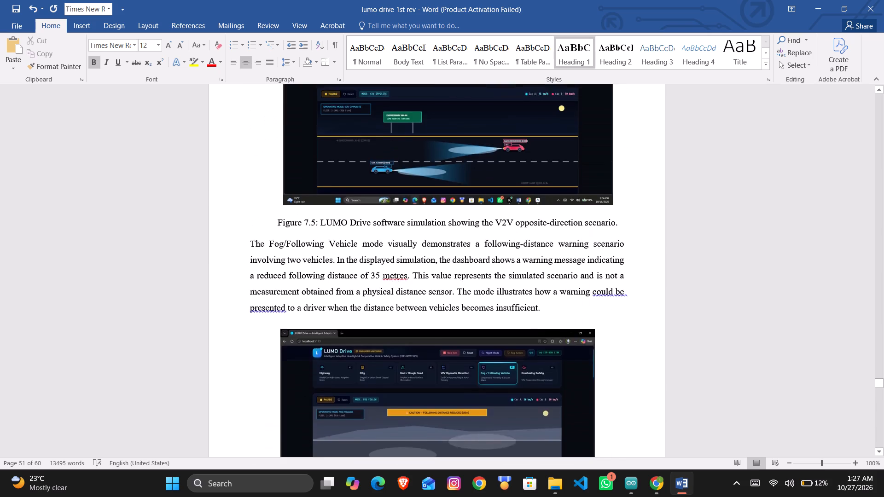
scroll(328, 304, up, 3)
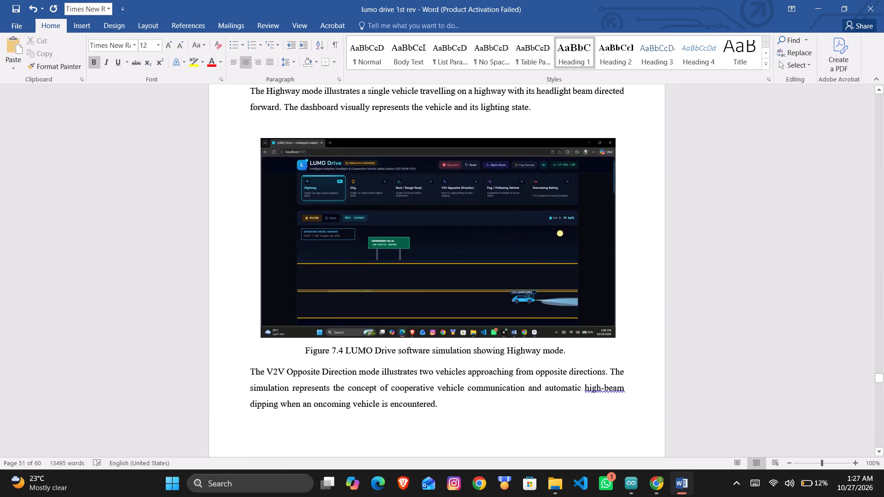
scroll(328, 304, up, 3)
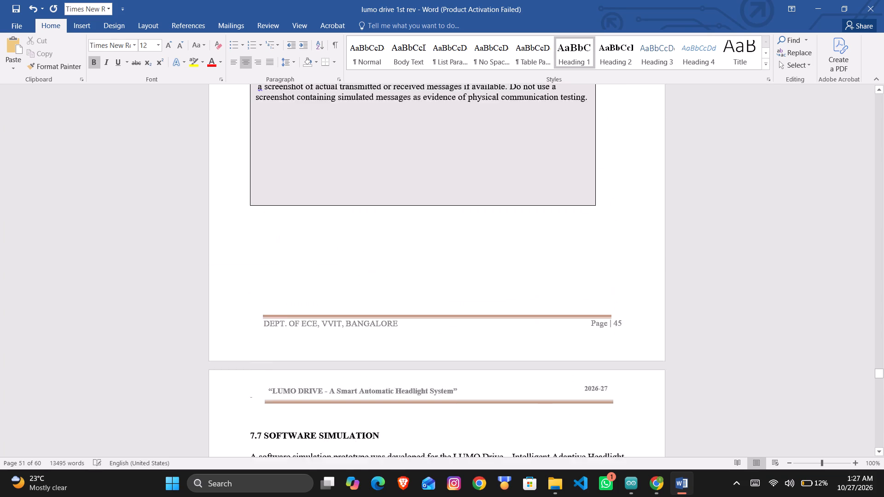
scroll(328, 304, up, 3)
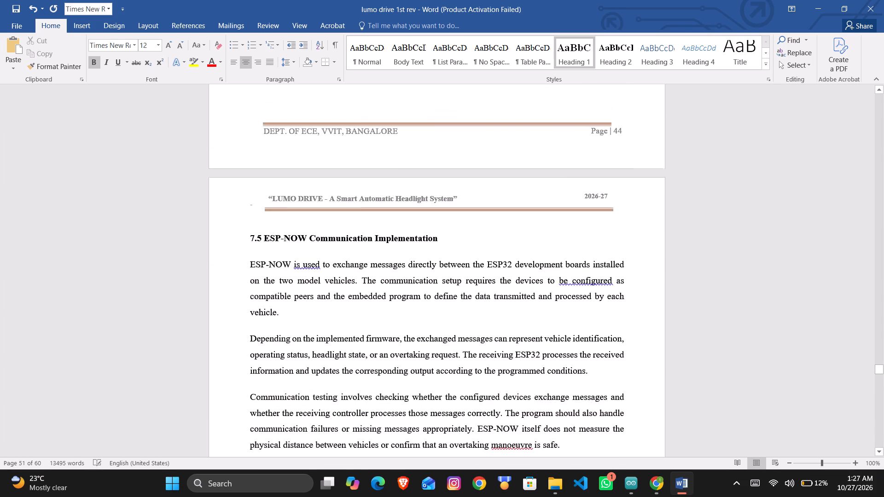
scroll(328, 304, up, 3)
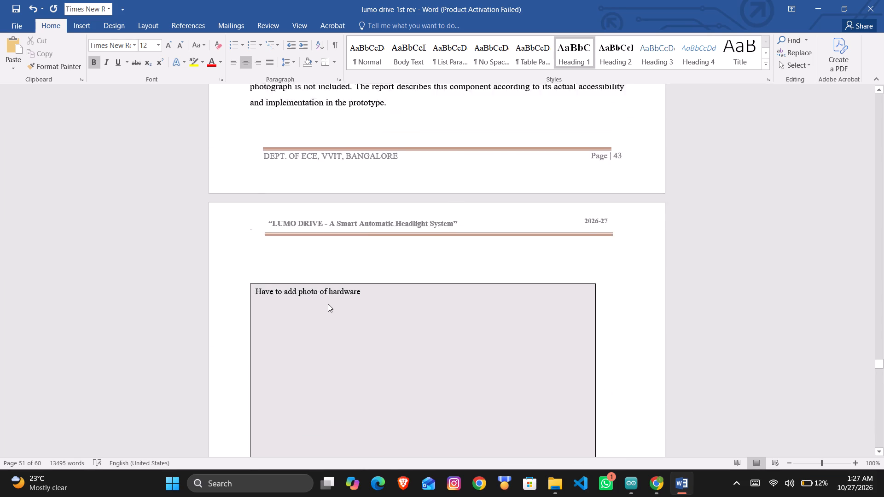
scroll(328, 304, up, 3)
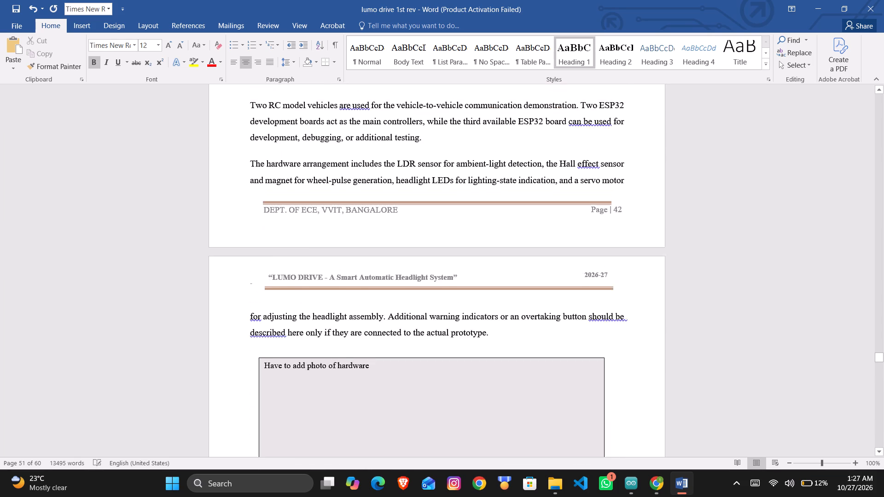
scroll(328, 304, up, 3)
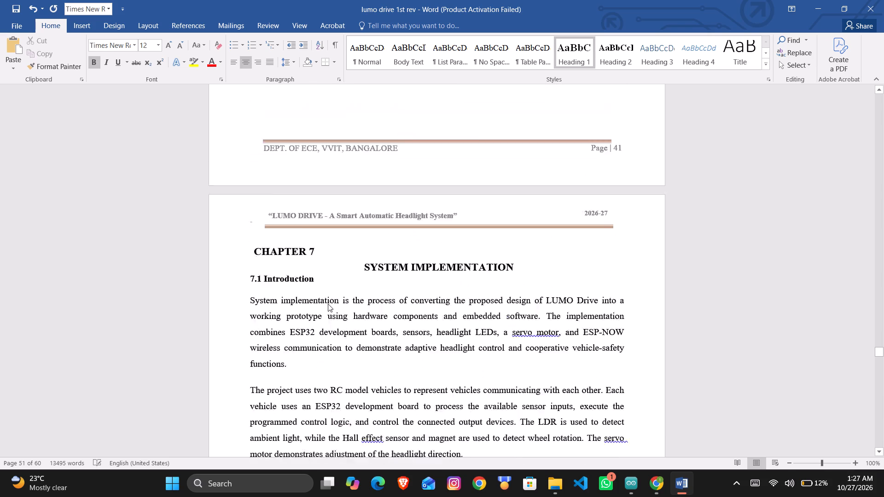
scroll(328, 304, up, 3)
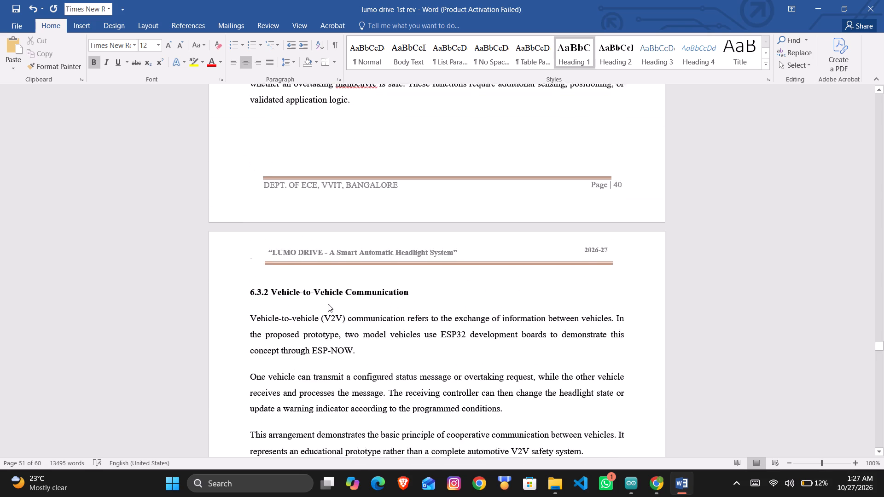
Go back to section 6.1.11 and place the insertion point before "LCD Display" in the Fig 6.11 caption.
scroll(328, 304, up, 3)
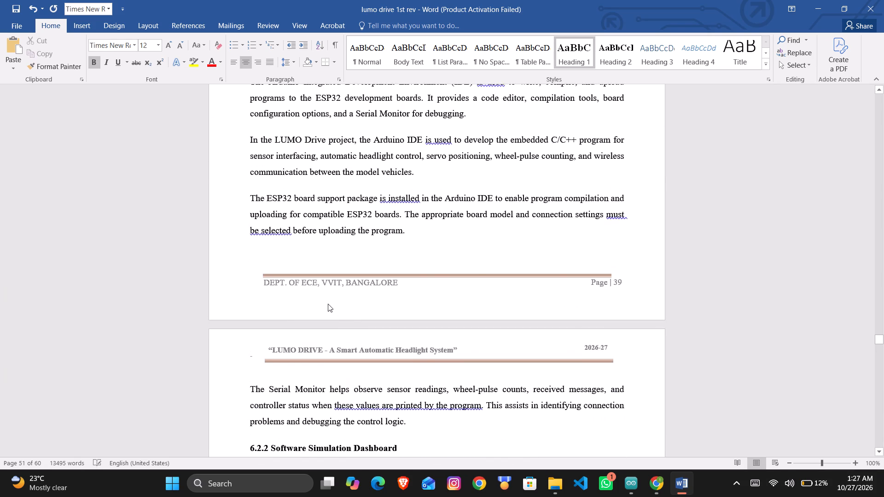
scroll(328, 304, up, 3)
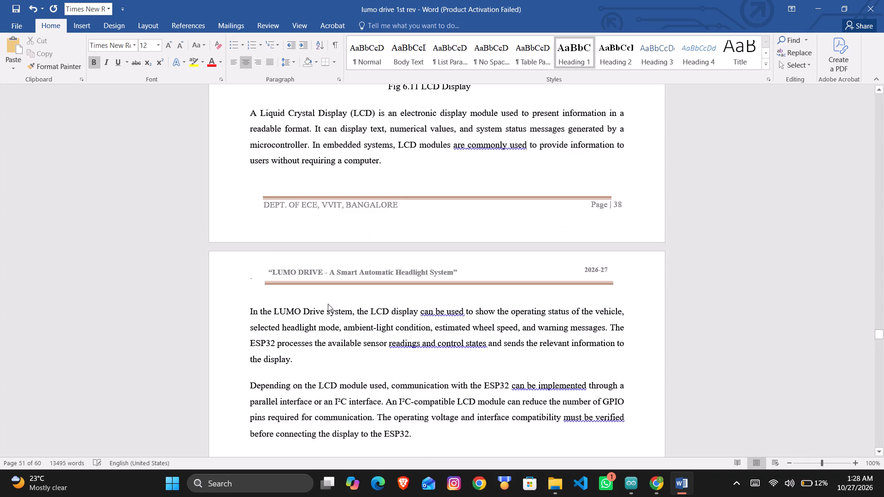
scroll(328, 304, up, 3)
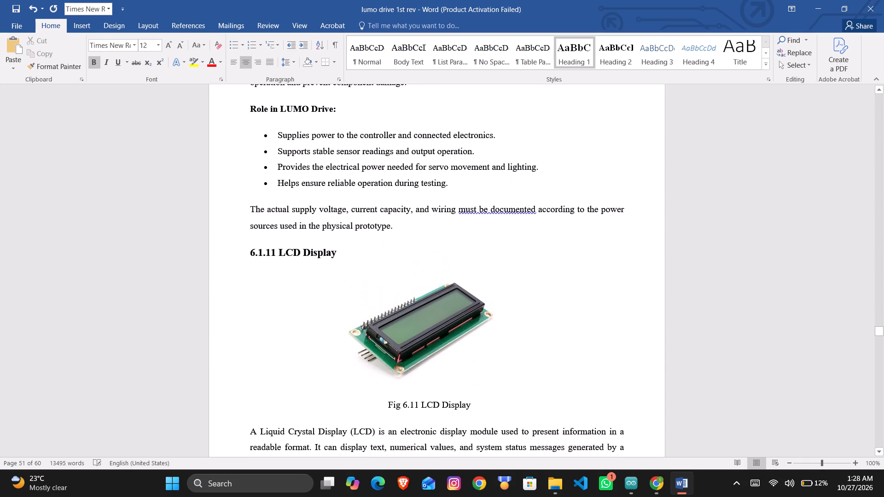
click(469, 405)
key(space)
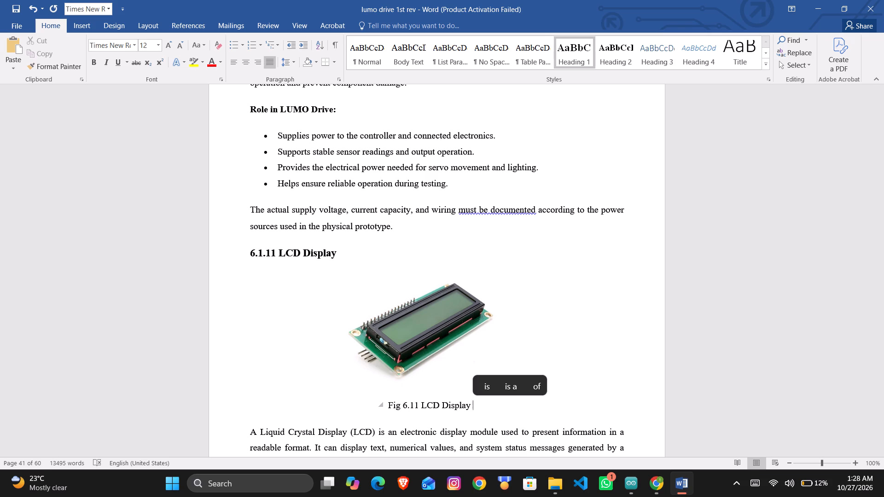
click(421, 405)
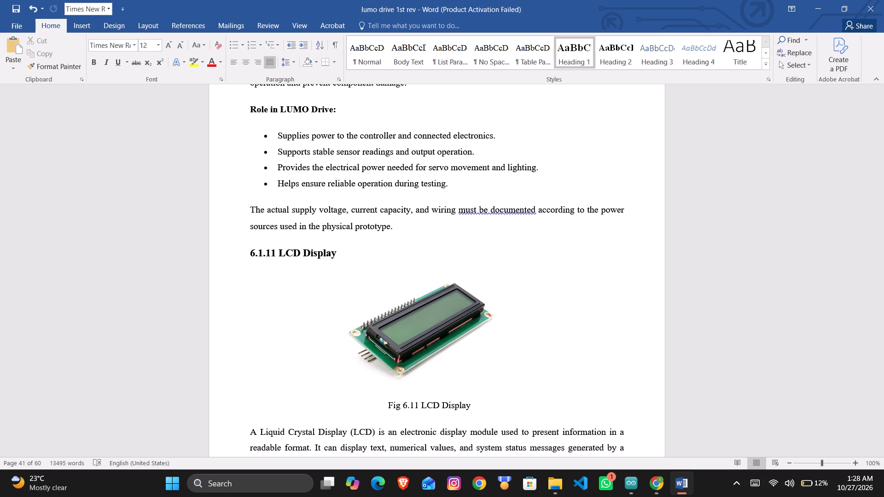
Switch to Chrome and search Google for "16*1 lcd" in a new tab.
click(485, 484)
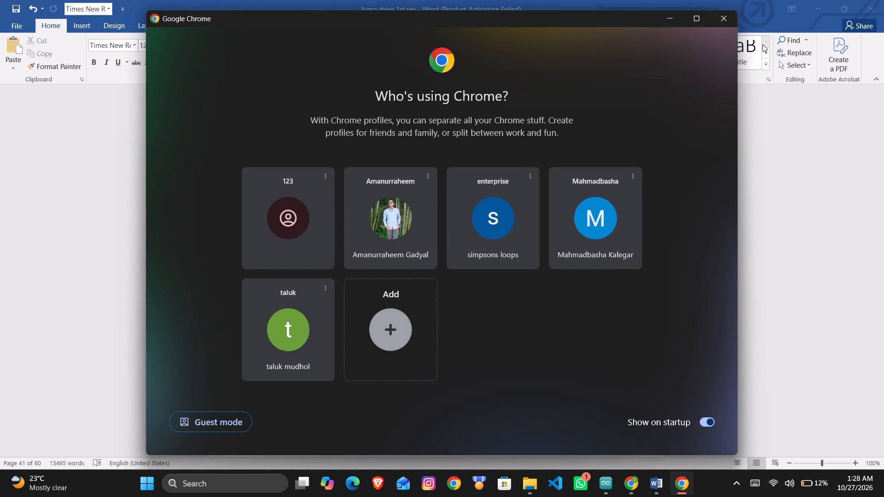
click(737, 17)
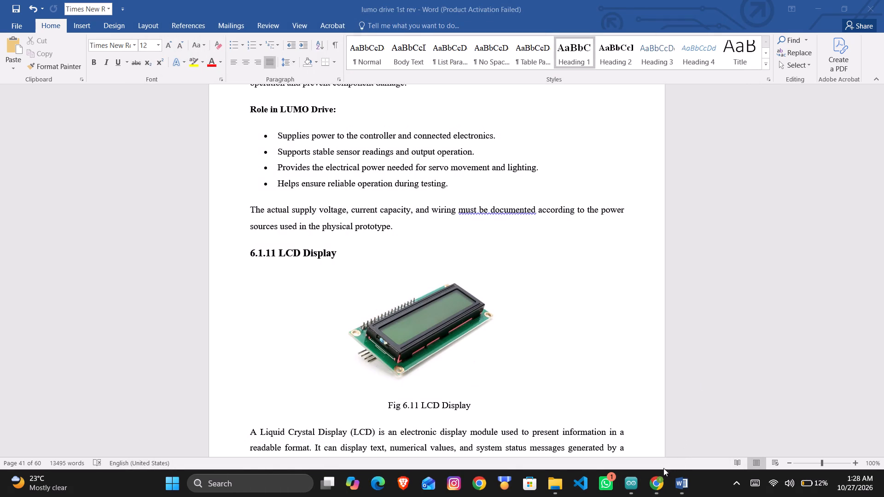
click(659, 479)
click(176, 12)
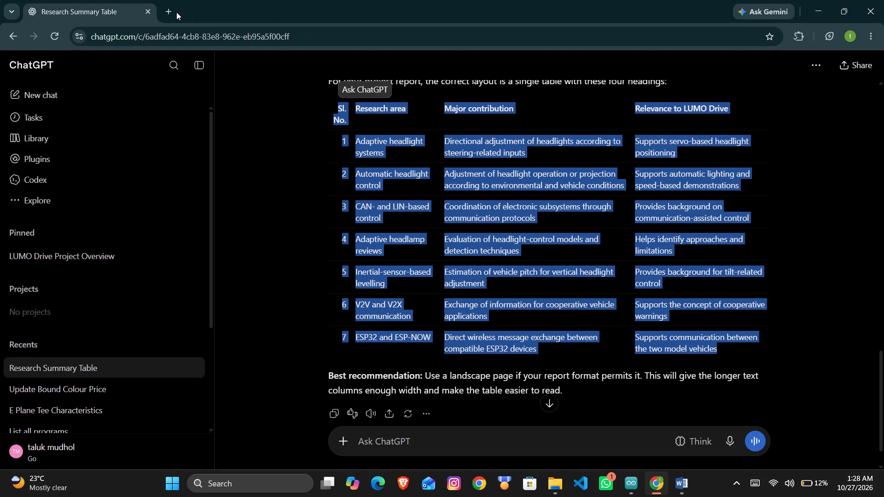
click(167, 12)
text(16)
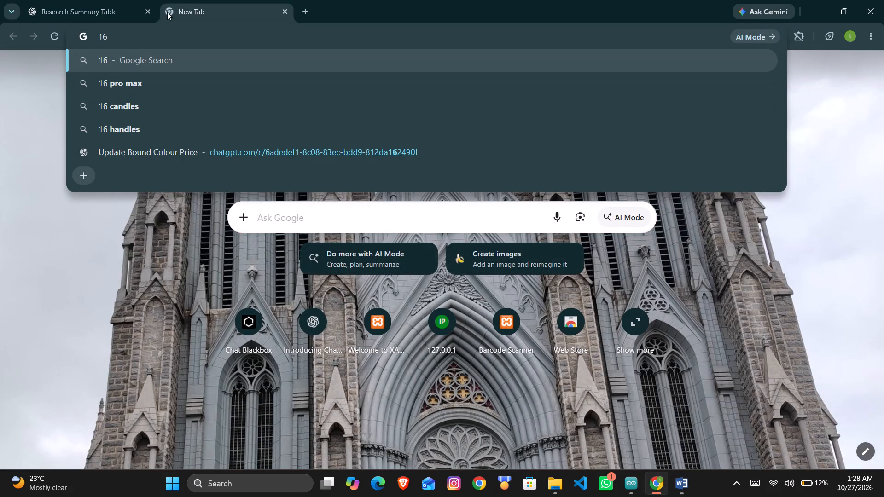
key(asterisk)
text(1 lcd)
key(Return)
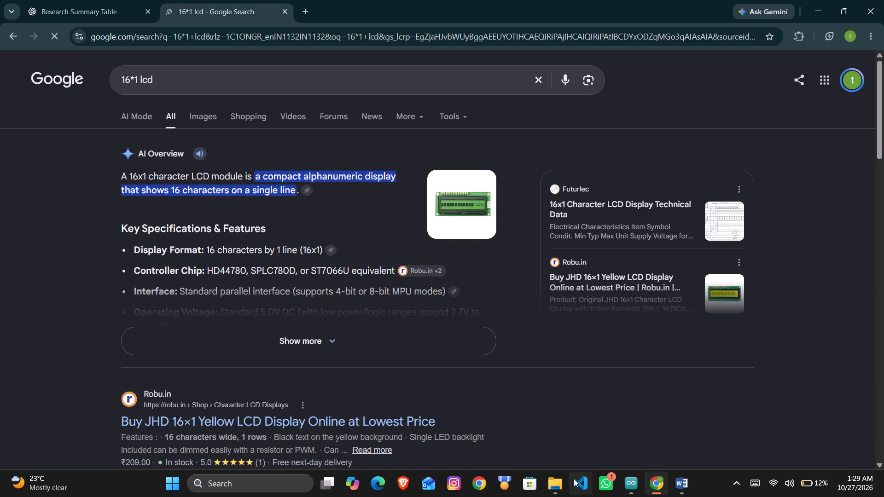
Return to Word and insert "16x1" before "LCD Display" in the Fig 6.11 caption.
click(678, 483)
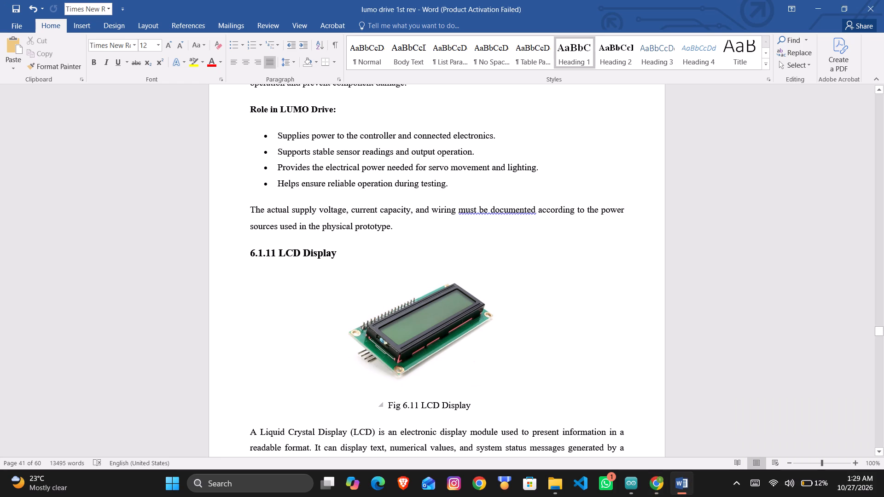
text(16)
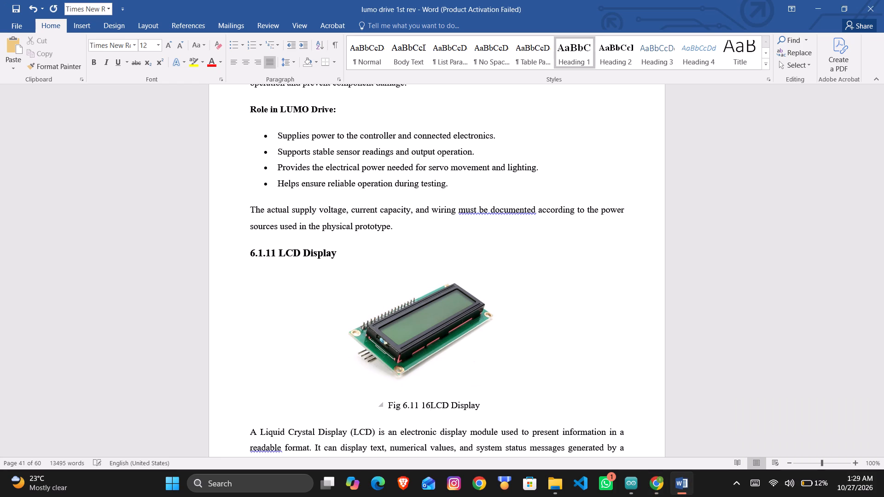
key(x)
text(1)
key(space)
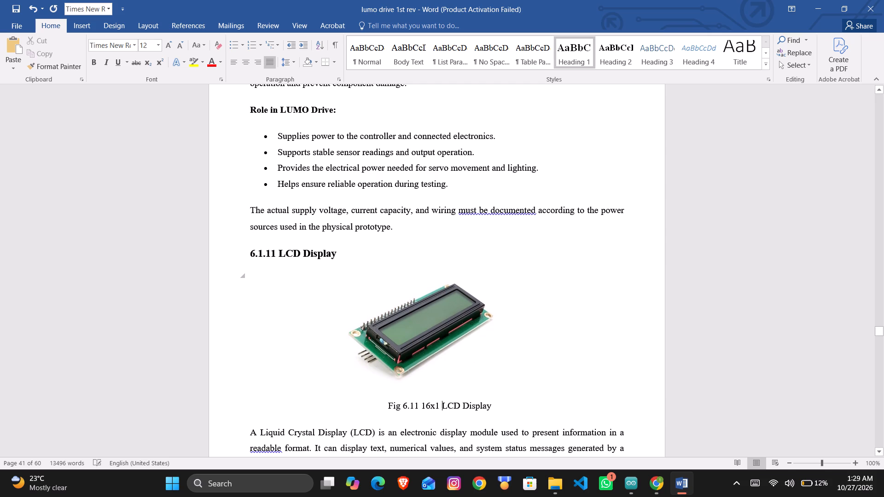
Insert "16x1" before "LCD Display" in the 6.1.11 section heading.
click(276, 254)
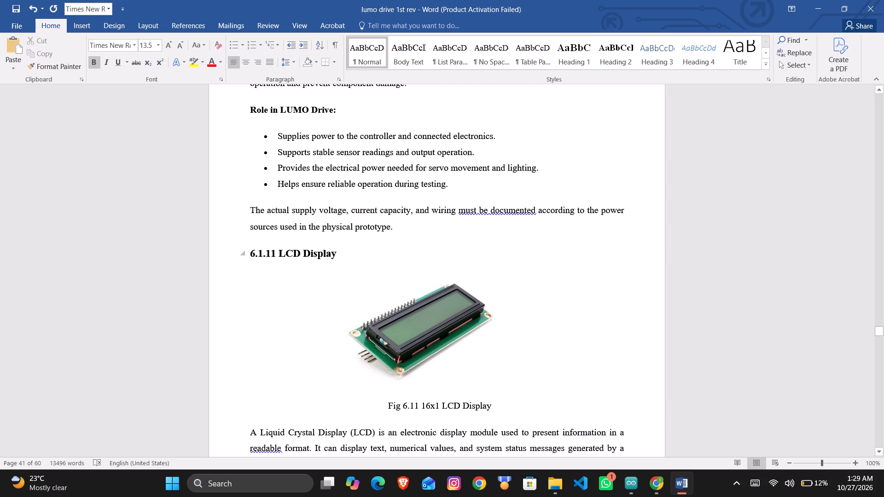
key(space)
text(16)
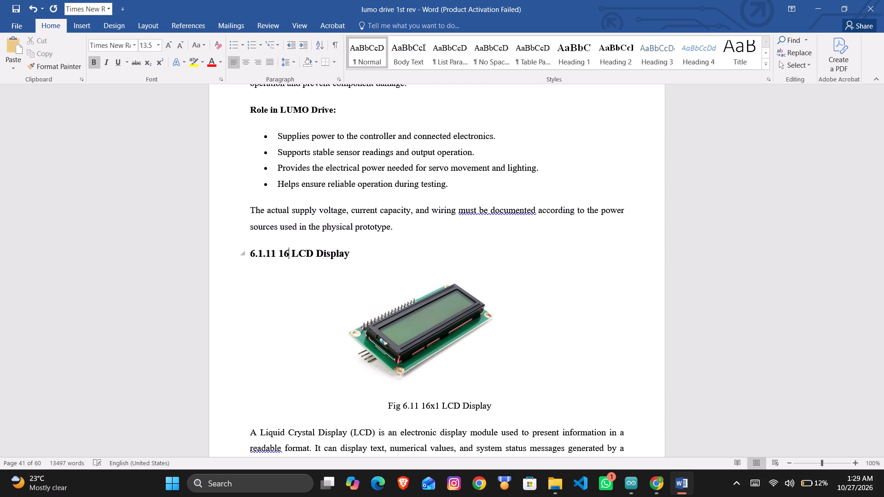
text(x1)
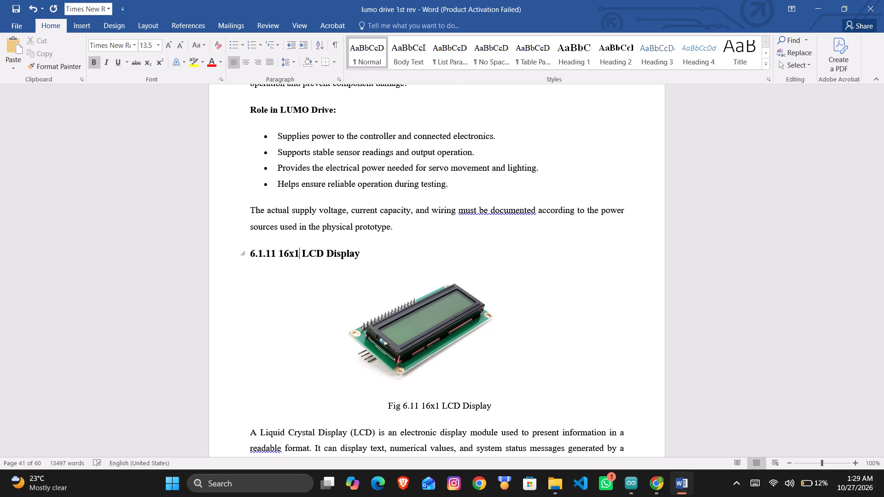
Check the LCD section's text and page layout from heading 6.1.11 through section 6.2.1 Arduino IDE.
scroll(344, 281, down, 2)
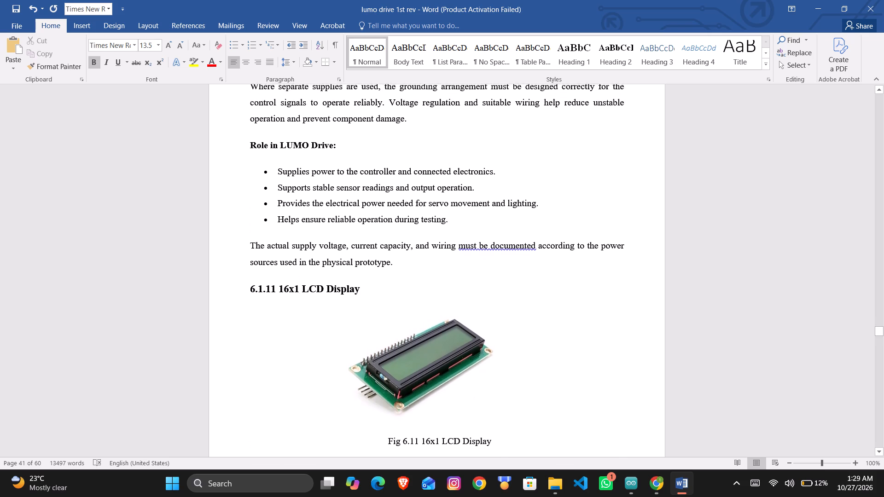
scroll(344, 281, down, 1)
scroll(344, 281, up, 1)
scroll(344, 281, down, 1)
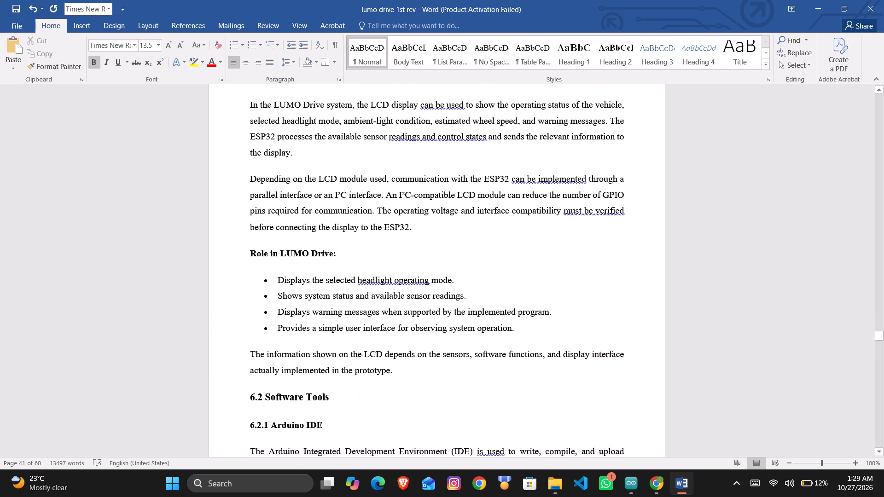
scroll(344, 281, down, 4)
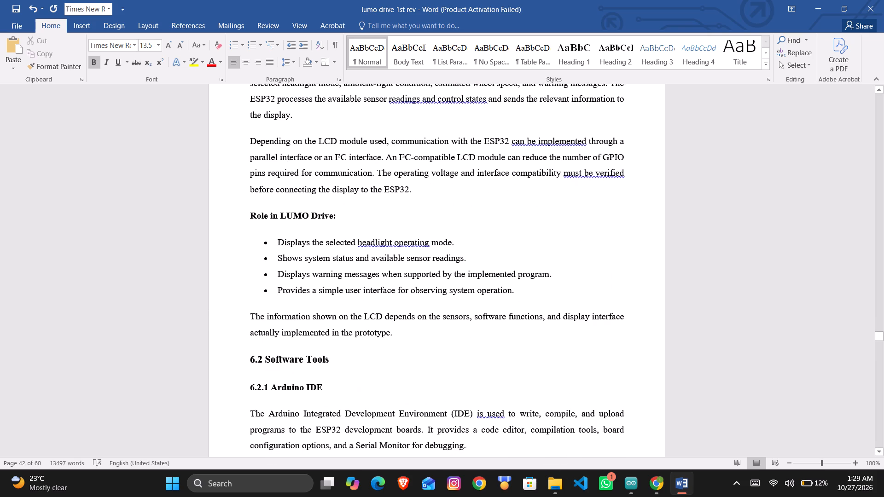
scroll(344, 281, down, 1)
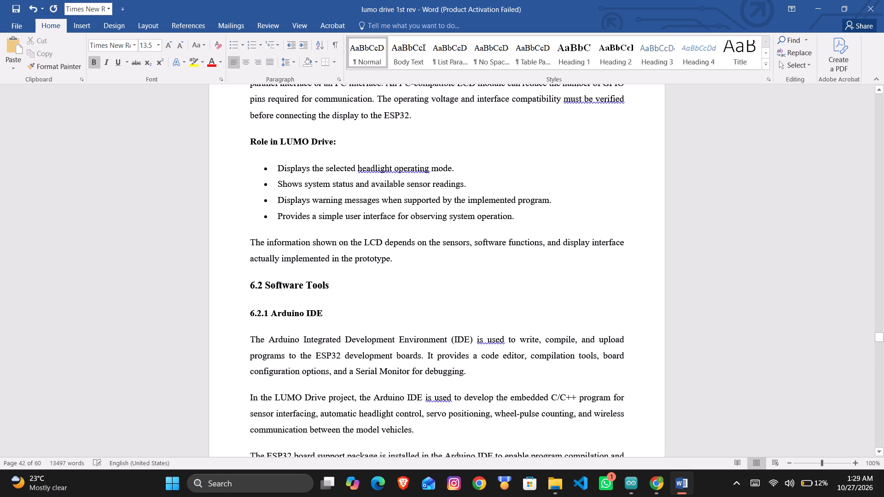
Review the Chapter 6 hardware sections backwards from 6.1.11 to 6.1.1, checking component pictures, figure captions and layout.
scroll(344, 281, up, 2)
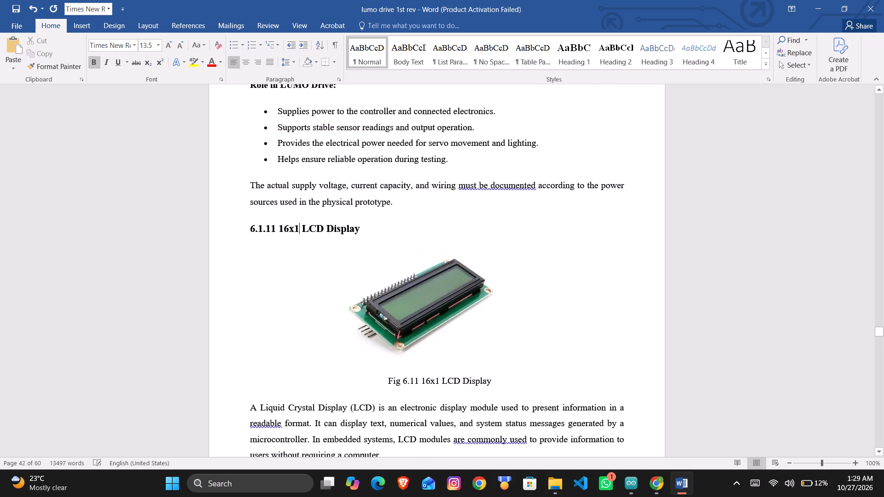
scroll(344, 281, up, 5)
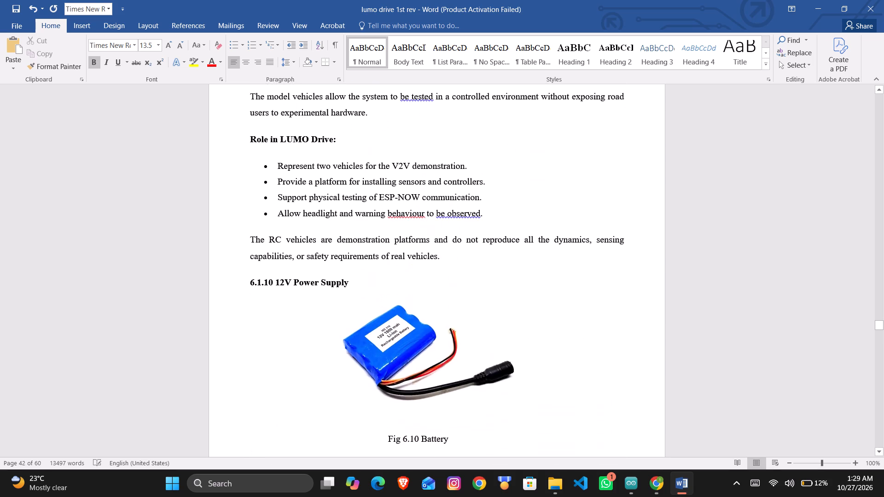
scroll(344, 281, up, 5)
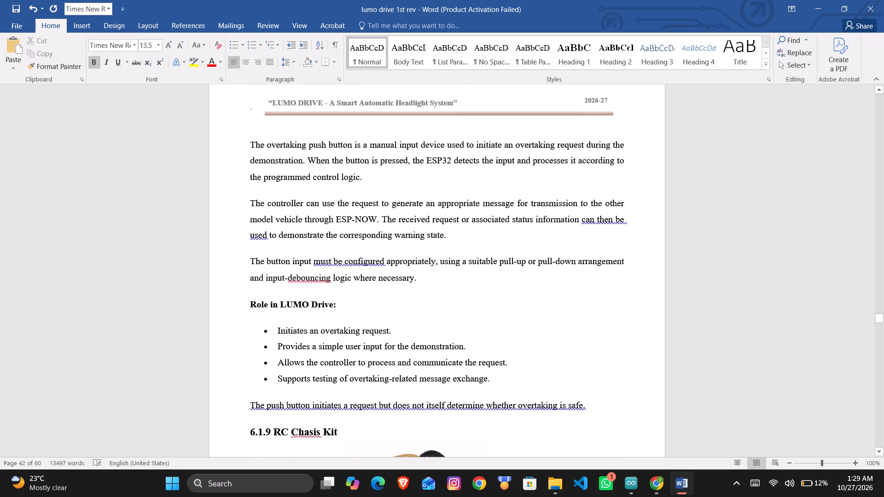
scroll(344, 281, up, 5)
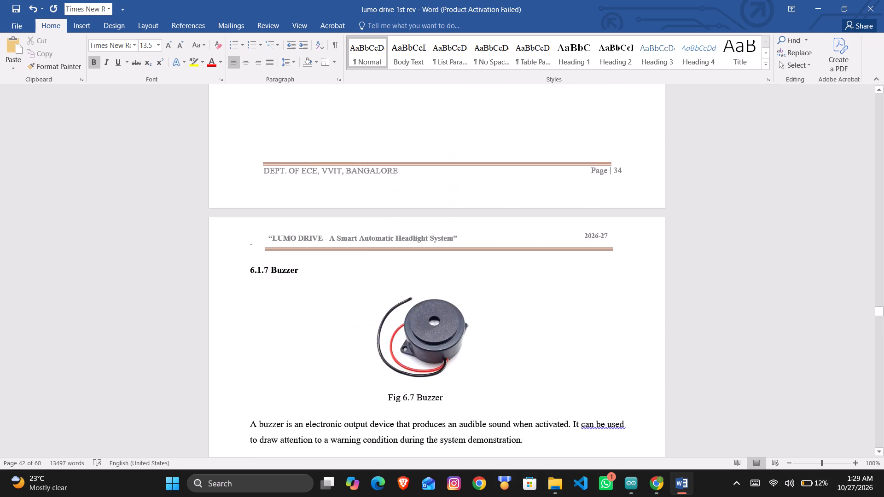
scroll(344, 281, up, 5)
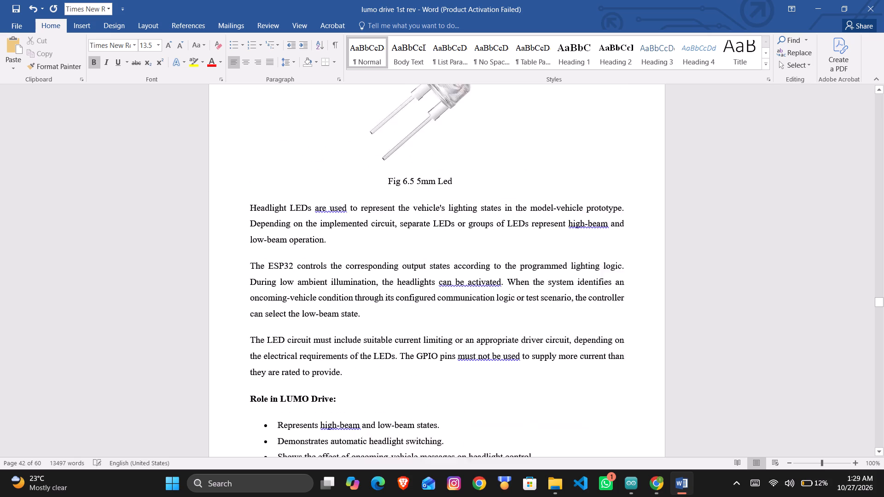
scroll(344, 281, up, 4)
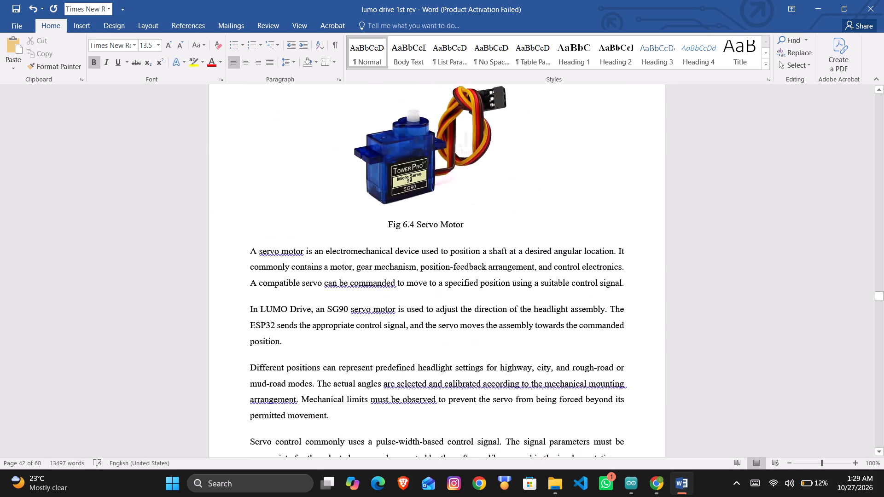
scroll(344, 281, up, 4)
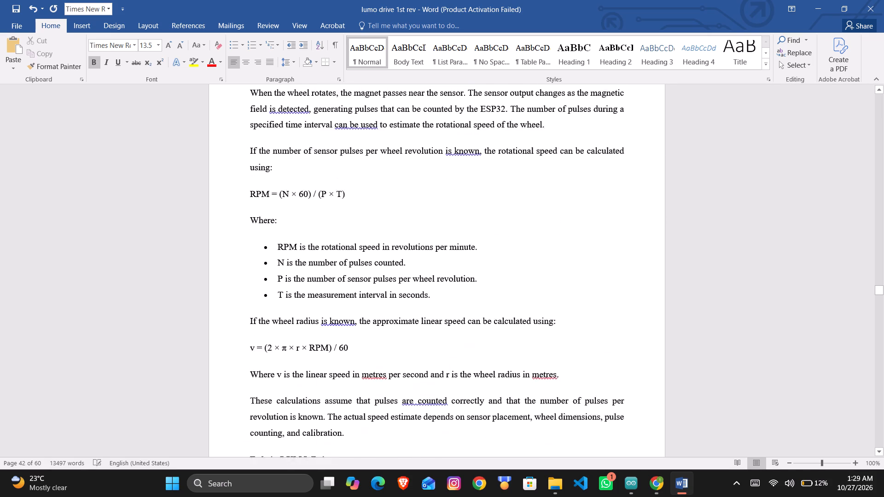
scroll(344, 281, up, 4)
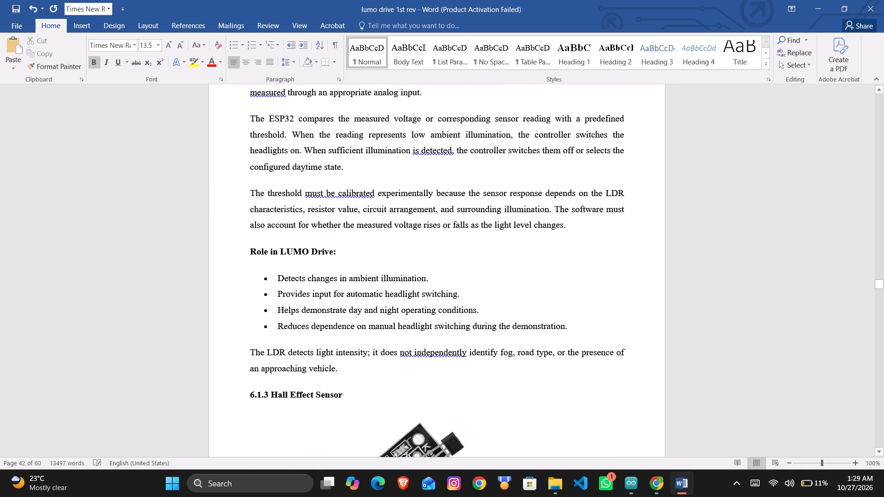
scroll(344, 281, up, 4)
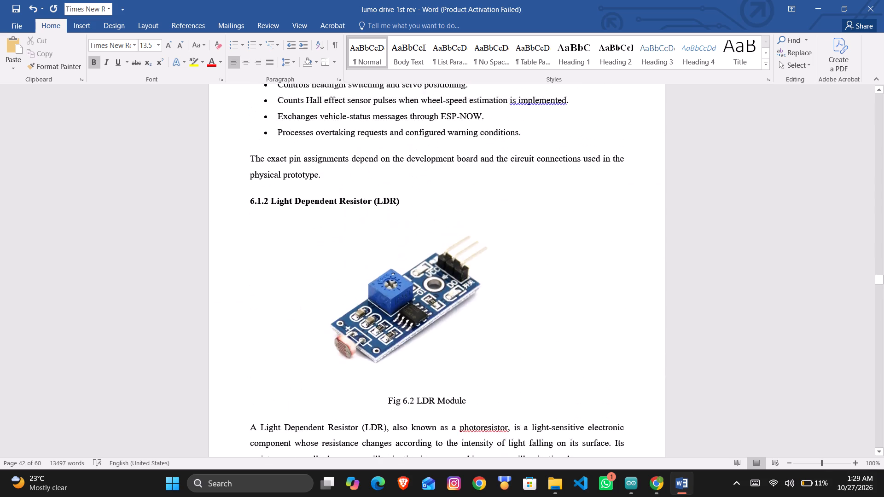
scroll(344, 281, up, 4)
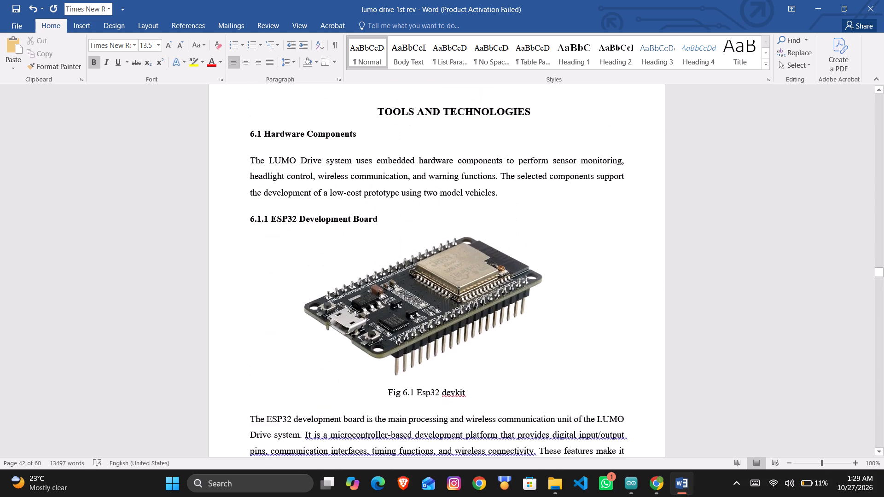
Delete the ESP32 board picture above the Fig 6.1 caption in section 6.1.1.
scroll(379, 358, down, 1)
click(396, 309)
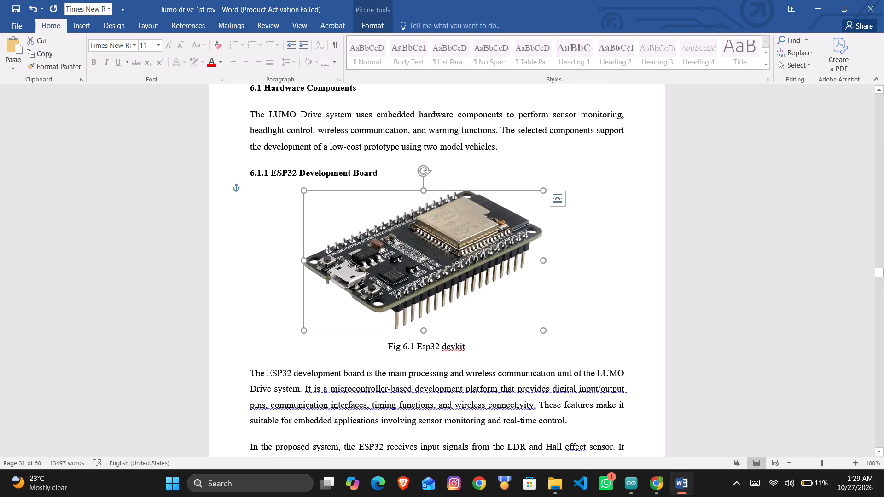
key(Delete)
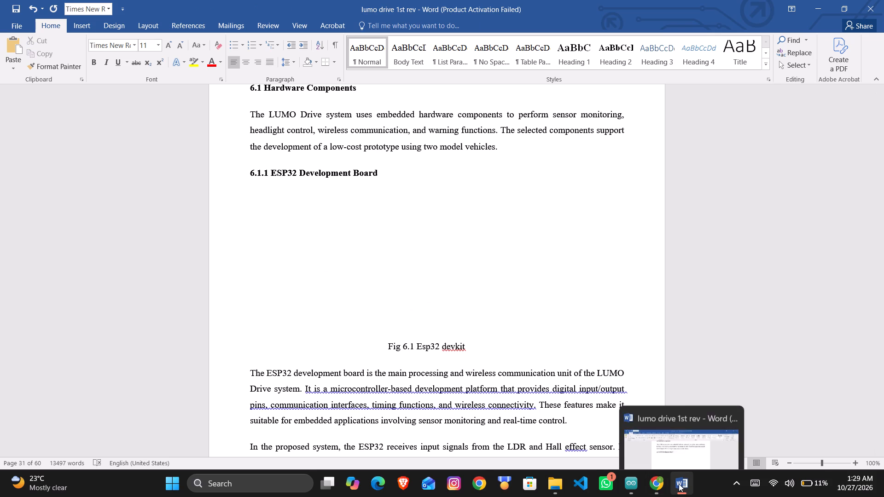
Switch to Chrome, search Google Images for "esp32 devkit v1" and close the old 16*1 lcd search tab.
click(659, 486)
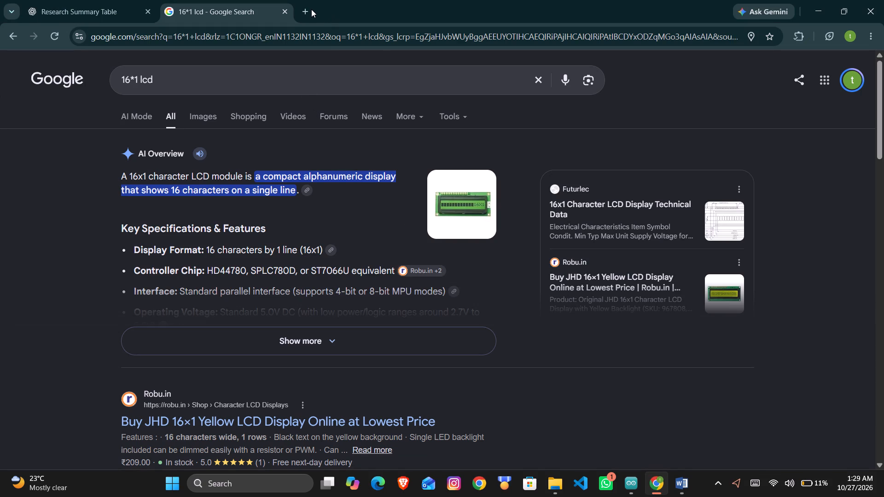
click(310, 9)
click(295, 35)
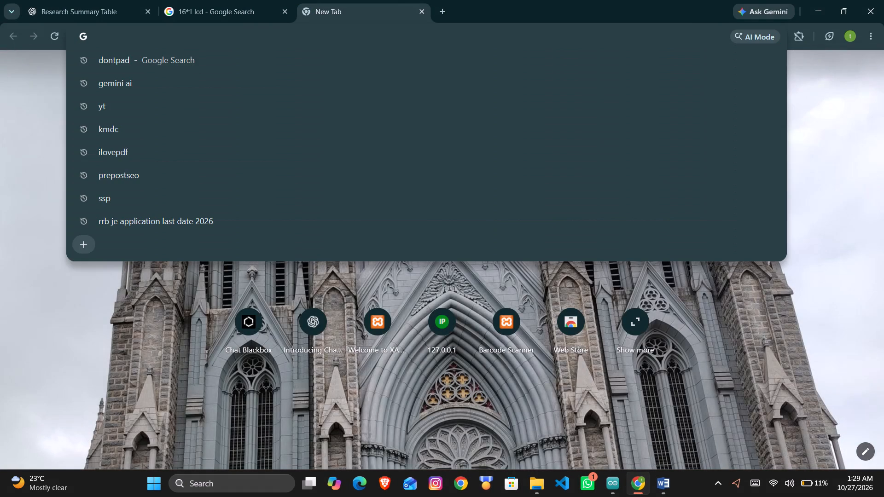
text(esp32)
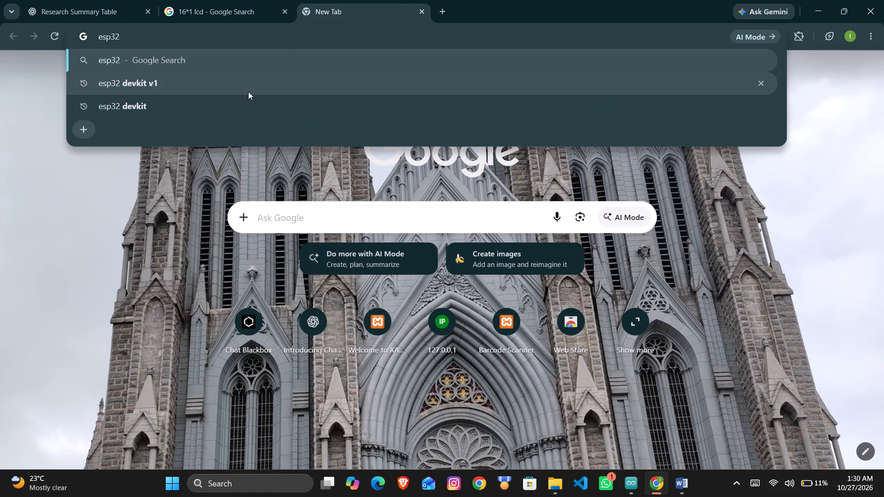
click(248, 91)
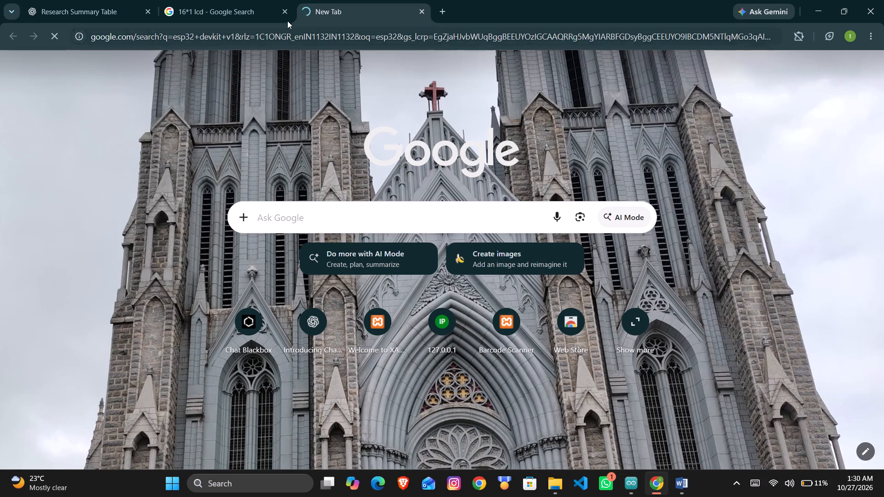
click(287, 10)
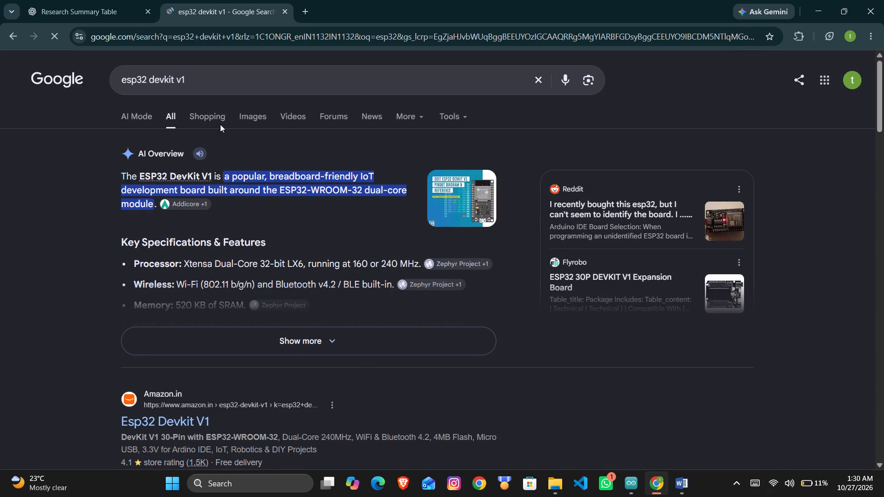
click(246, 117)
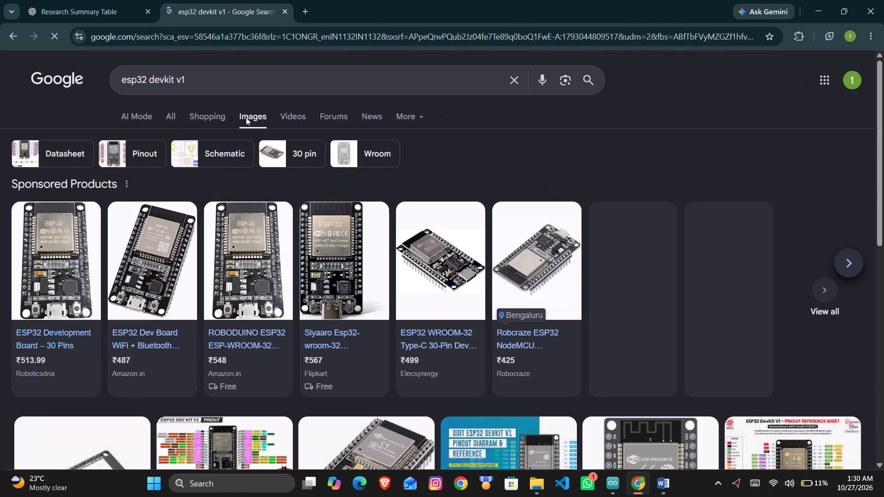
Examine the ESP32 DevKit V1 image results, including the Mischianti pinout picture, for a suitable board figure.
scroll(244, 225, down, 2)
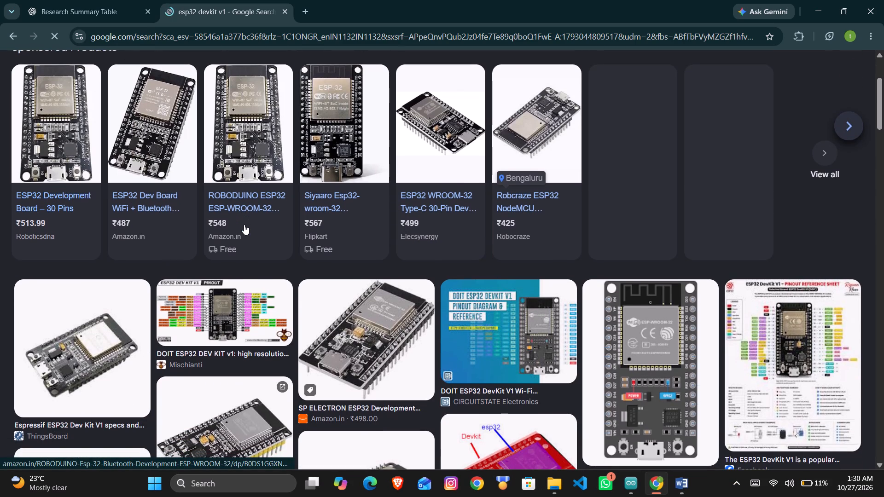
scroll(244, 225, down, 2)
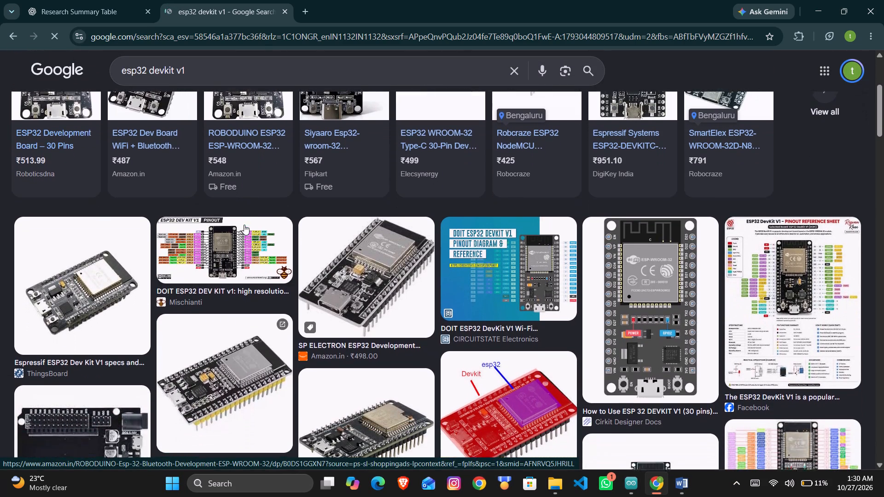
scroll(244, 225, down, 2)
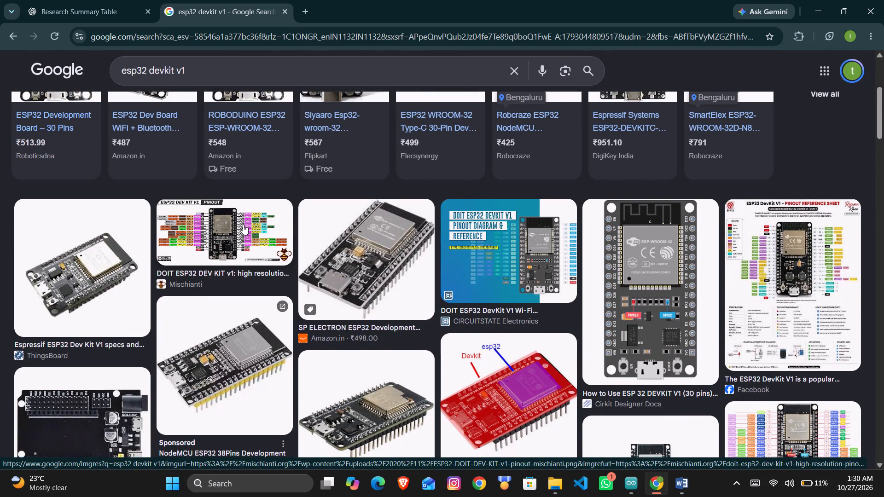
scroll(244, 227, down, 1)
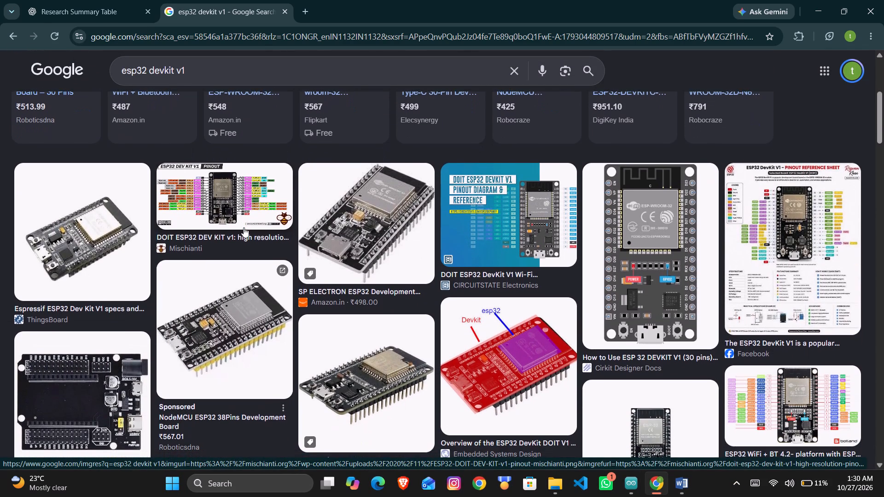
scroll(244, 227, down, 1)
click(244, 204)
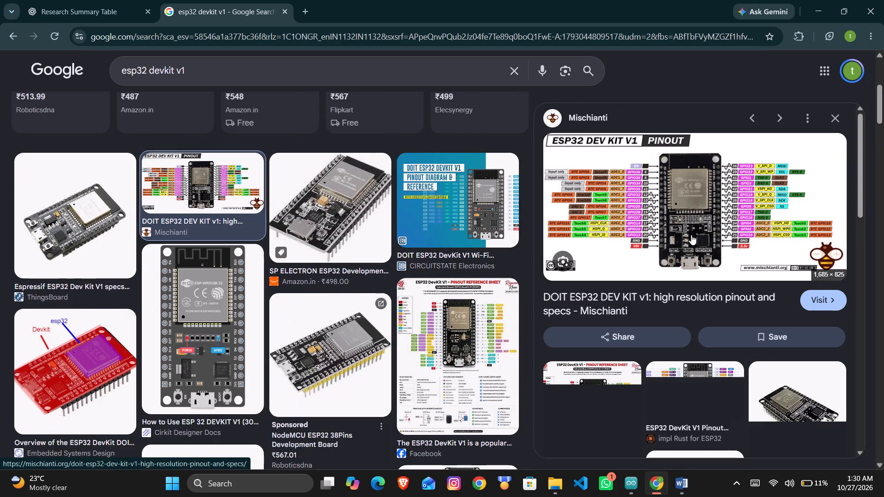
scroll(691, 235, left, 2)
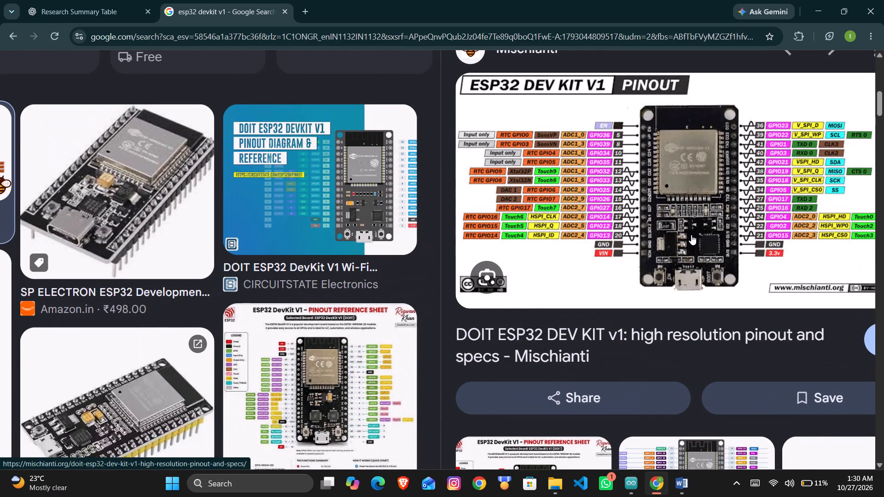
scroll(691, 235, down, 2)
Open the labelled ESP32 DevKit V1 pinout diagram from impl Rust for ESP32 and copy the image.
click(587, 340)
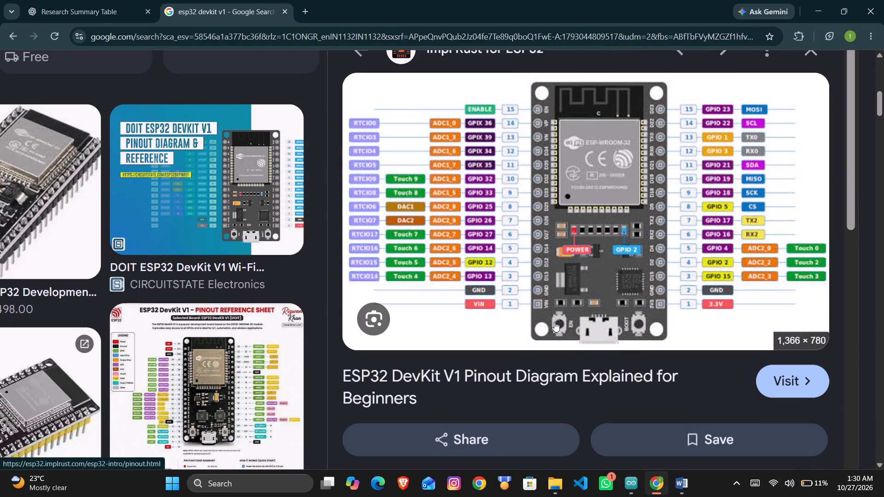
scroll(648, 312, down, 1)
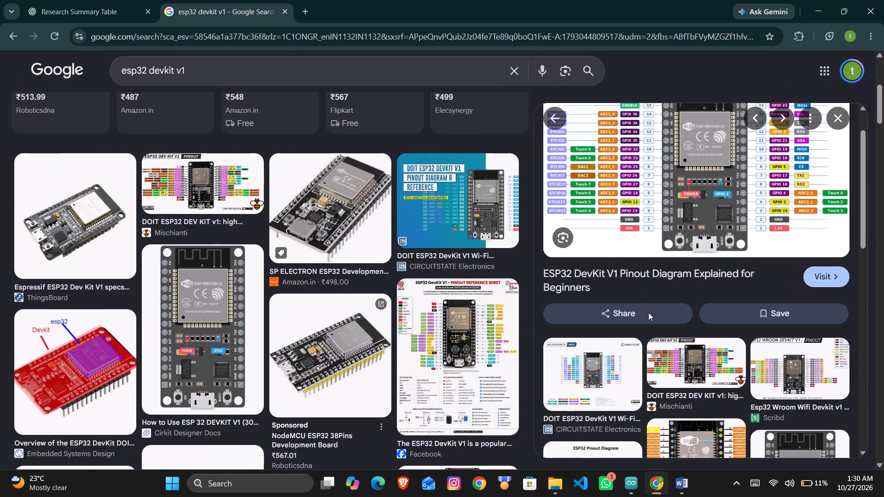
scroll(648, 312, down, 1)
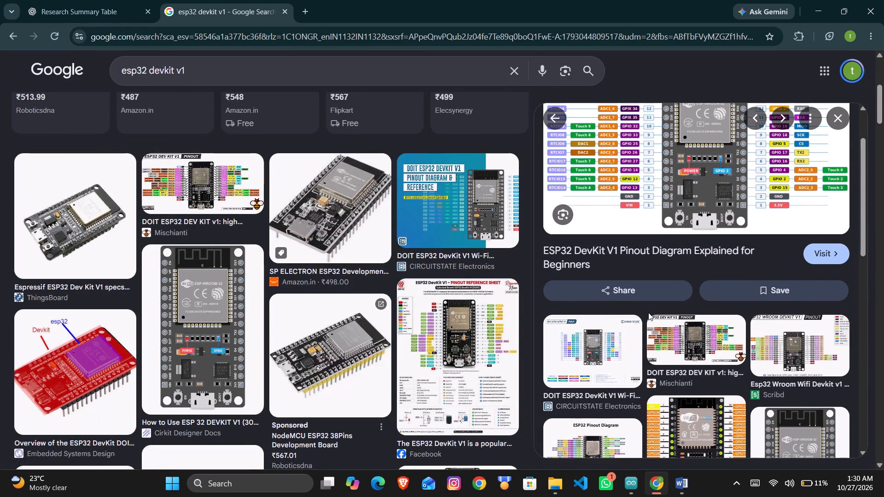
scroll(648, 312, down, 2)
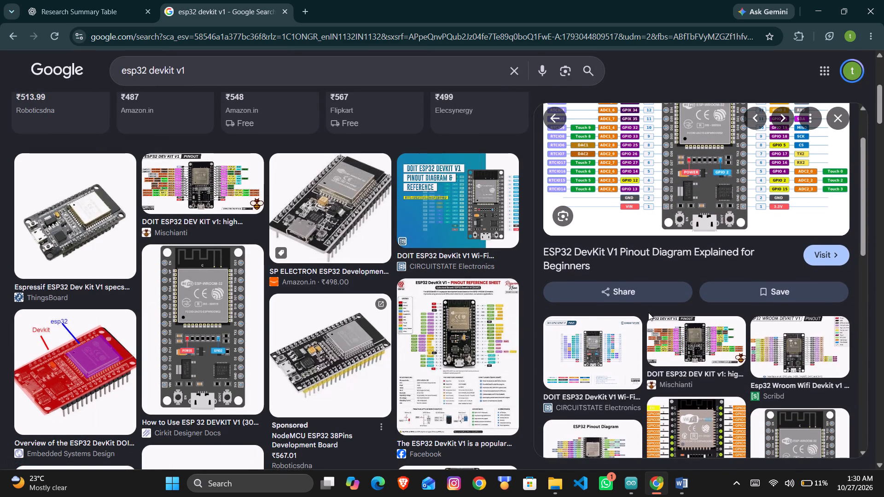
scroll(648, 312, down, 2)
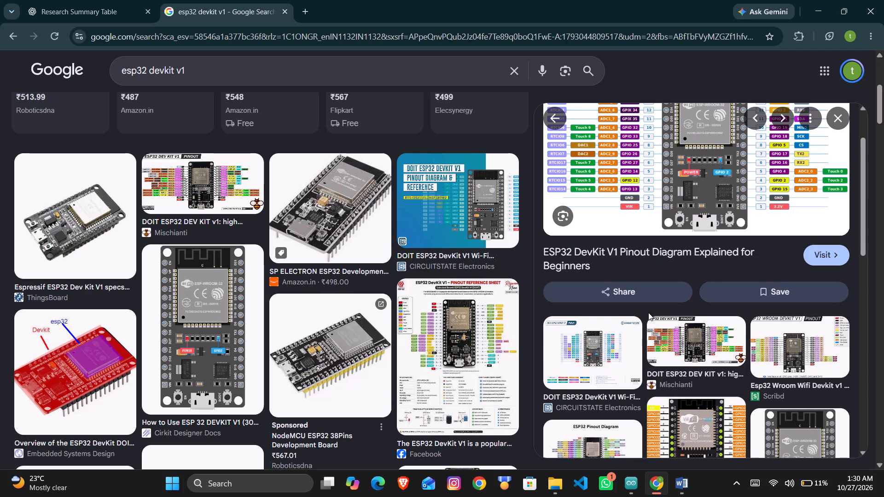
scroll(648, 312, down, 4)
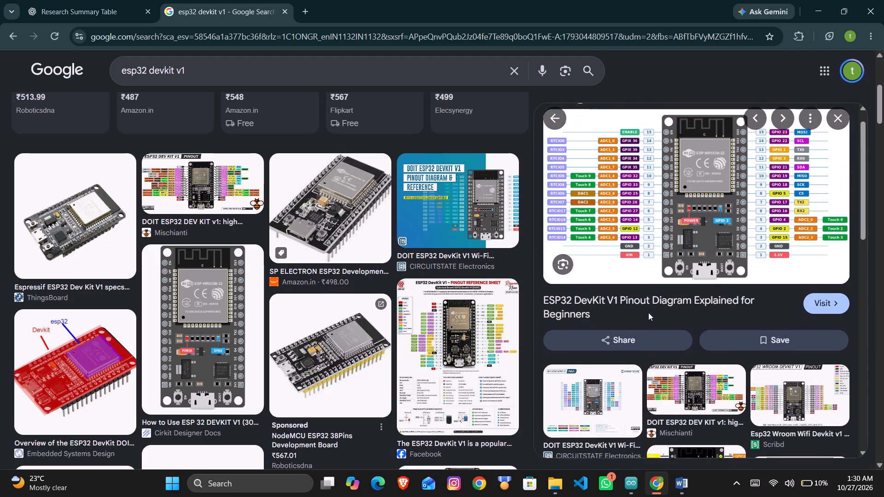
scroll(648, 312, down, 1)
scroll(648, 312, up, 1)
right_click(666, 257)
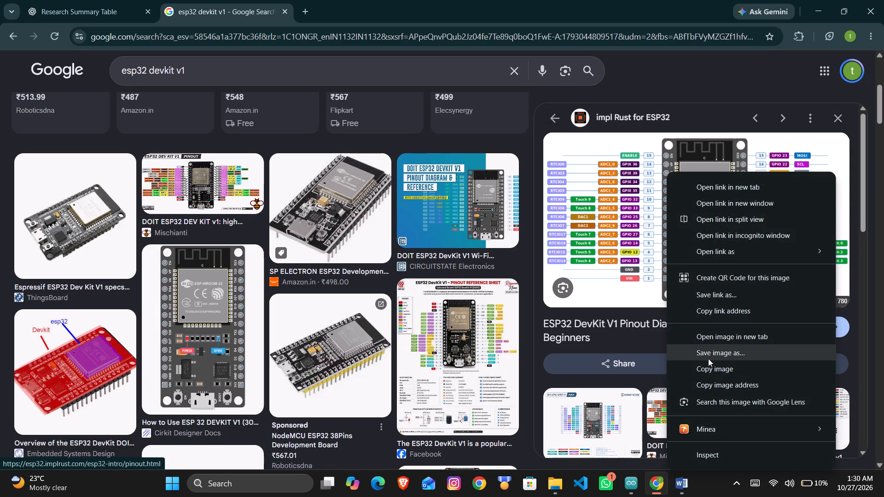
click(708, 364)
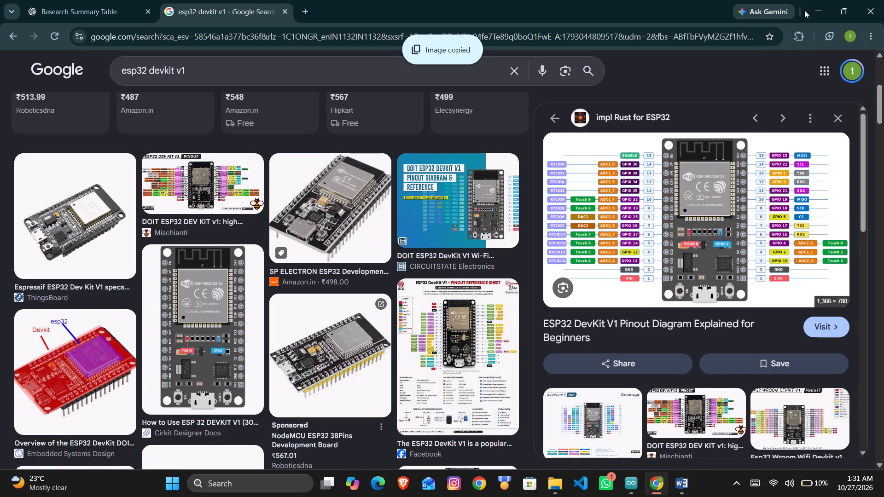
Return to the Word report and paste the copied pinout diagram under heading 6.1.1 ESP32 Development Board.
click(812, 8)
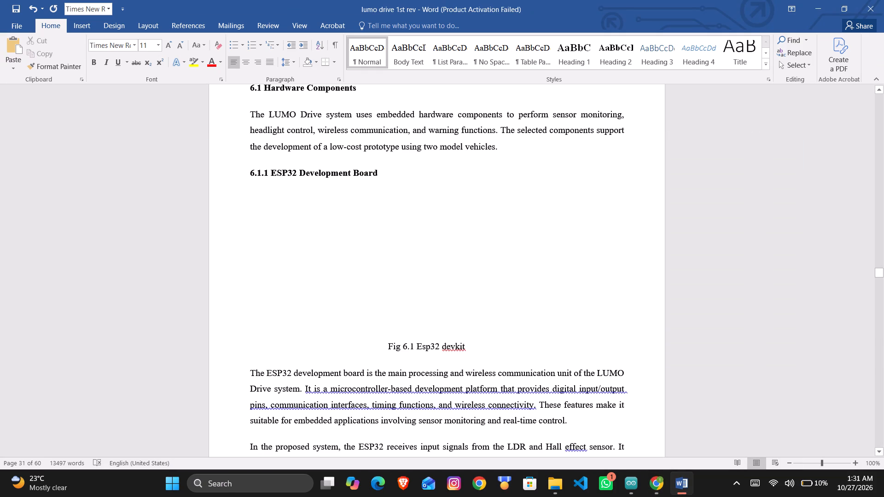
key(ctrl+v)
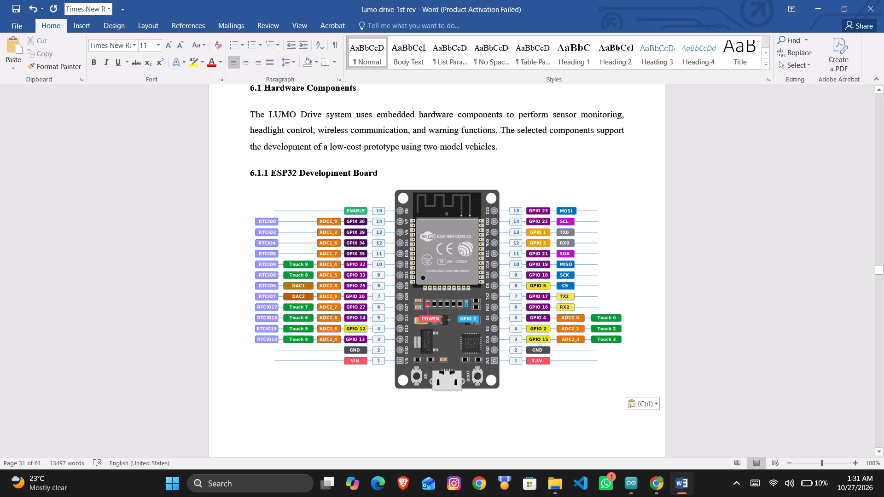
Delete the empty paragraphs between the ESP32 pinout diagram and the Fig 6.1 Esp32 devkit caption.
scroll(466, 331, down, 1)
click(430, 360)
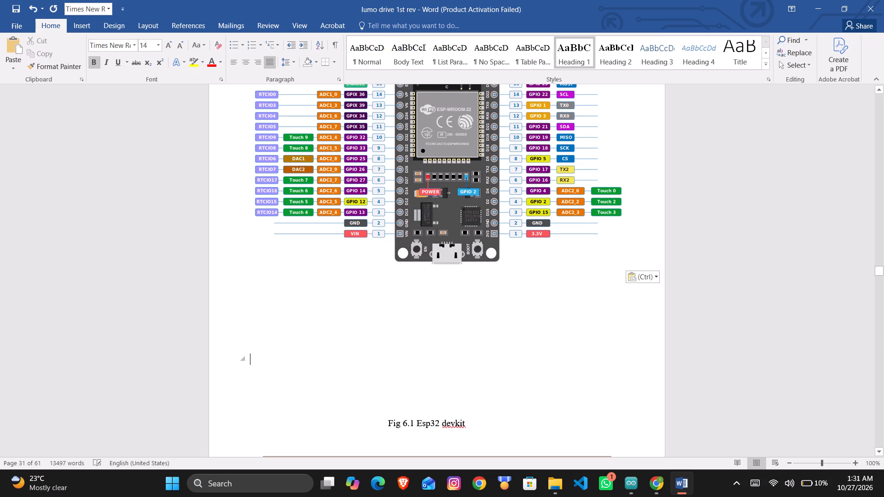
click(391, 400)
key(BackSpace)
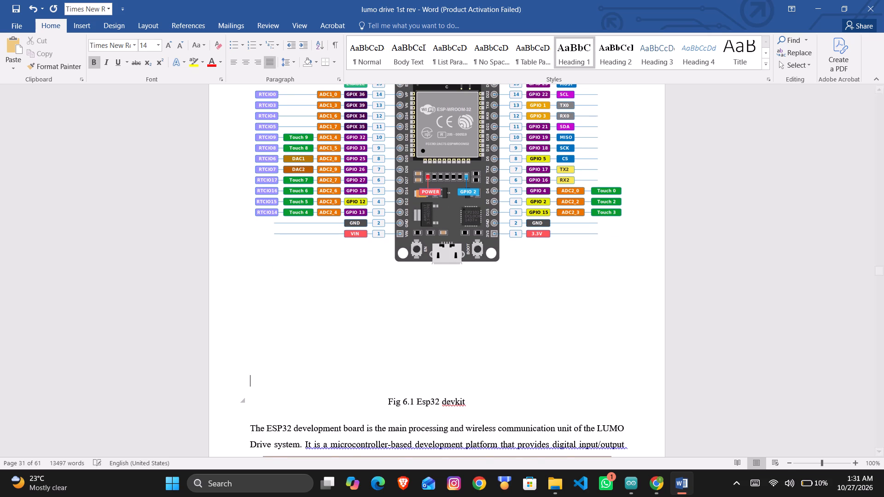
key(BackSpace)
key(BackSpace)
key(BackSpace)
key(BackSpace)
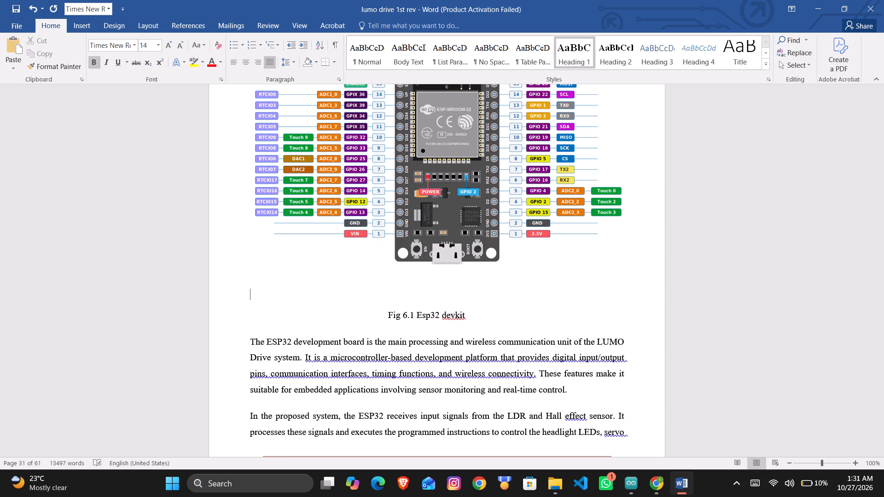
key(BackSpace)
key(BackSpace)
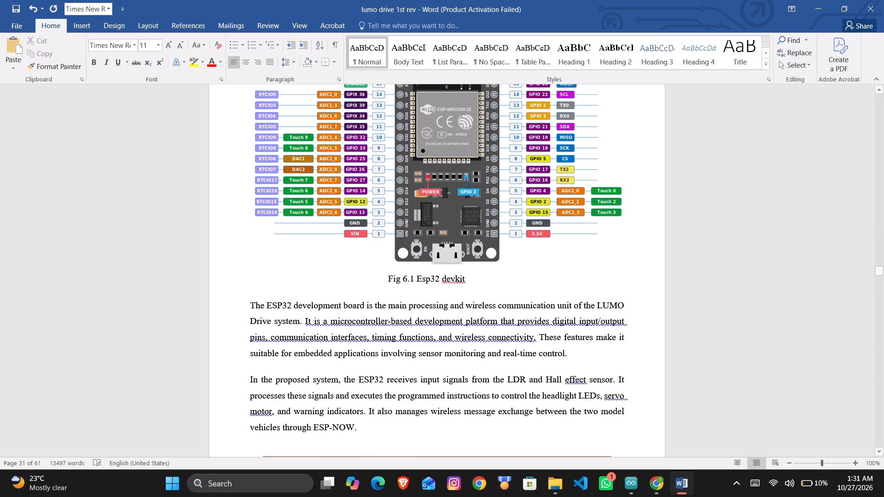
Insert blank lines before "The ESP32 supports several peripheral interfaces" to move the paragraph clear of the page header.
scroll(320, 420, down, 1)
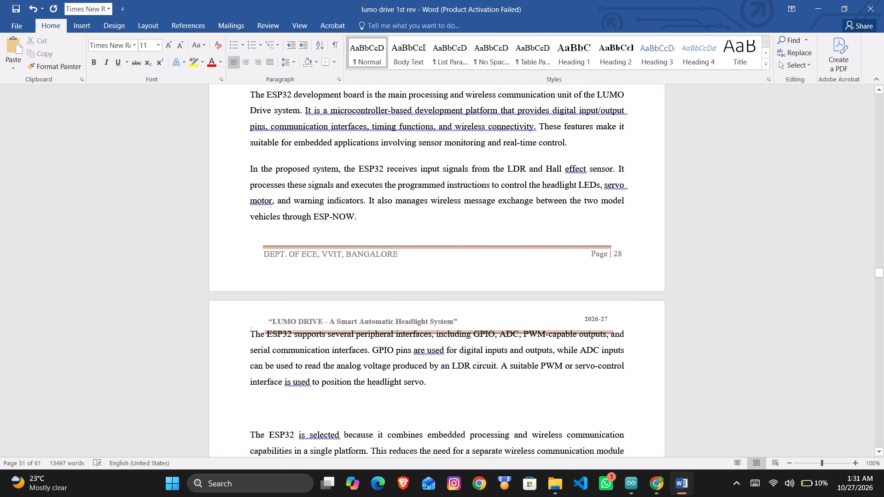
click(249, 328)
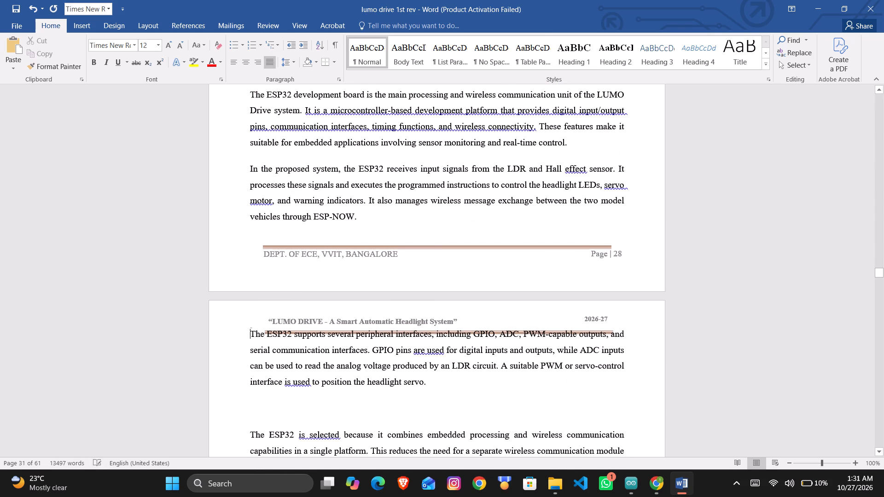
key(Return)
key(Return)
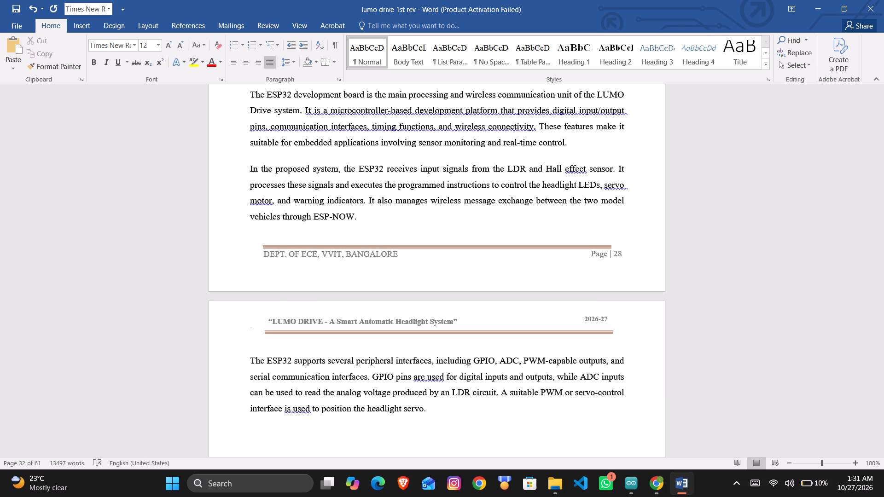
Delete the empty paragraph above "The ESP32 is selected because it combines embedded processing".
scroll(292, 358, down, 1)
click(251, 307)
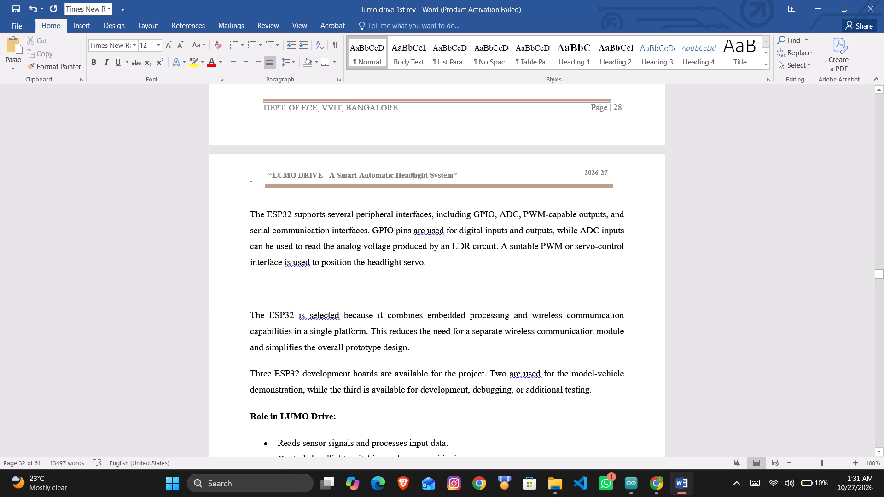
key(BackSpace)
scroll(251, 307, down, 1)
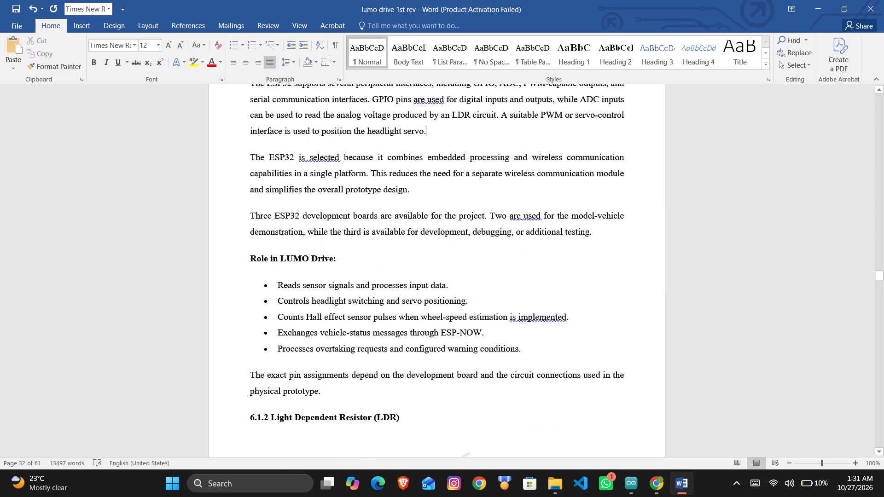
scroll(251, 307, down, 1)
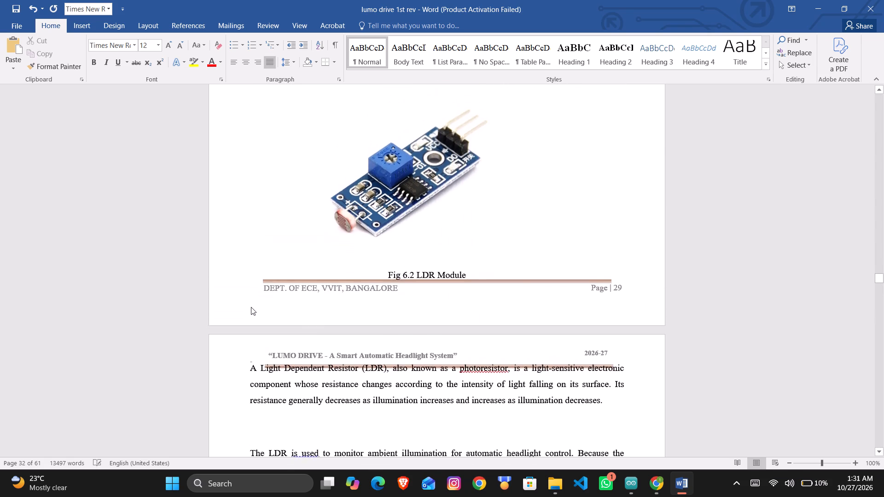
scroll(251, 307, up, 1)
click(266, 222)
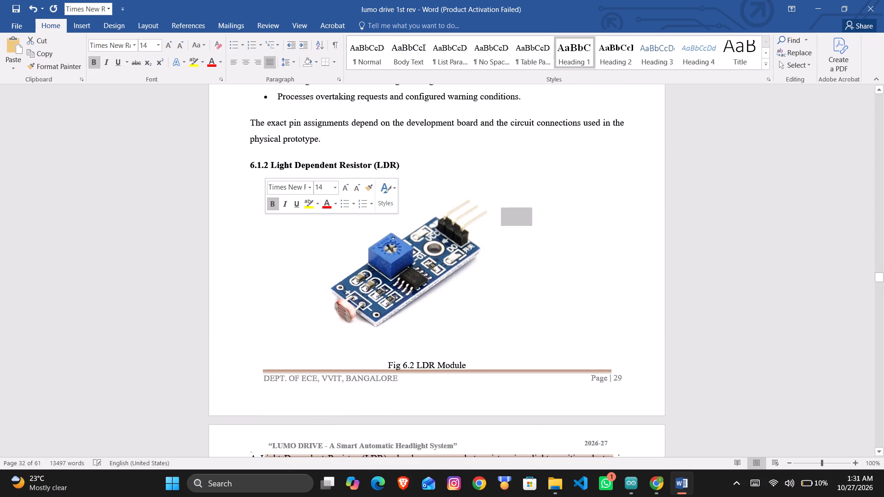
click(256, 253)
Change the ESP32 pinout diagram under heading 6.1.1 from in line with text to a wrapped layout that can be positioned freely.
scroll(264, 313, up, 2)
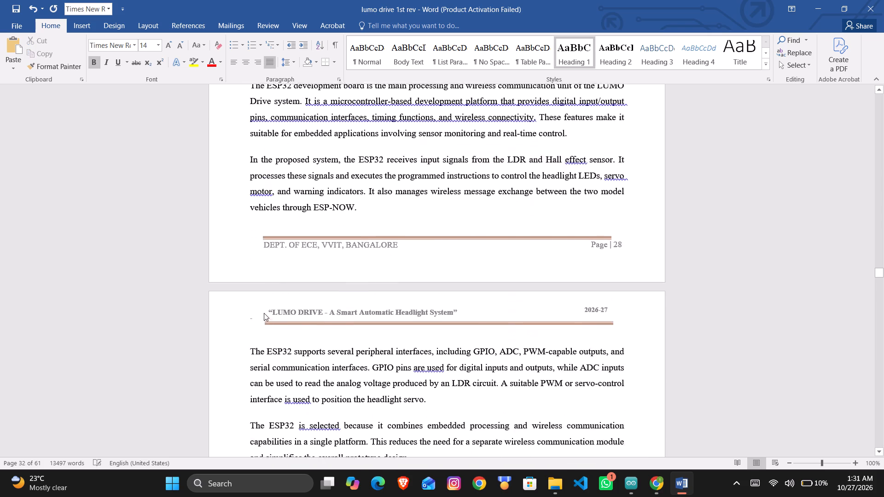
scroll(264, 313, up, 2)
click(384, 312)
right_click(384, 312)
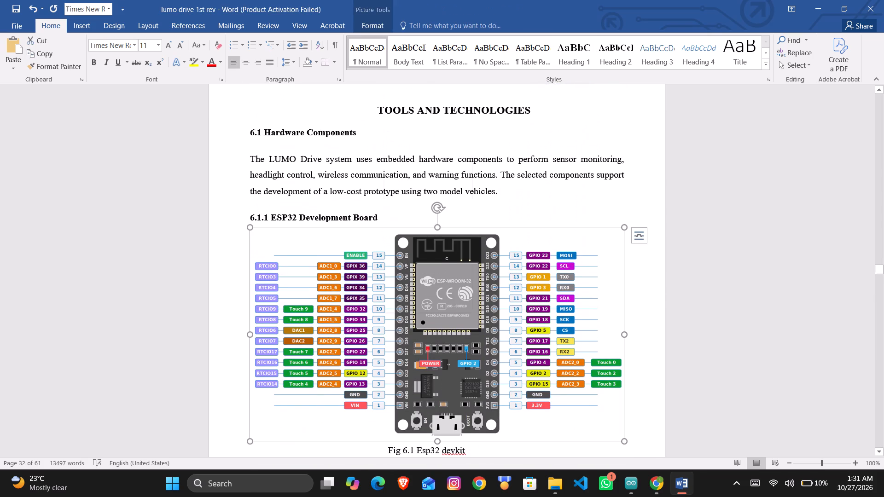
click(426, 280)
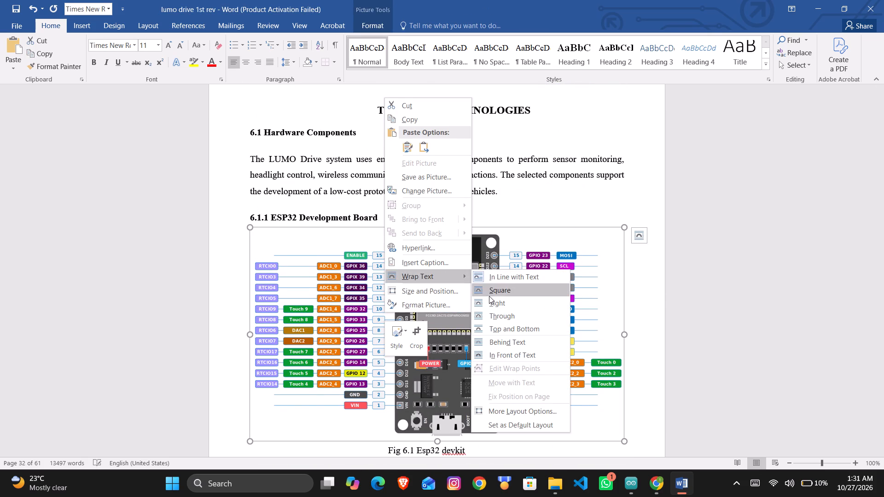
click(490, 299)
Shrink the ESP32 pinout diagram slightly and reposition it centrally above the Fig 6.1 Esp32 devkit caption.
scroll(508, 326, down, 1)
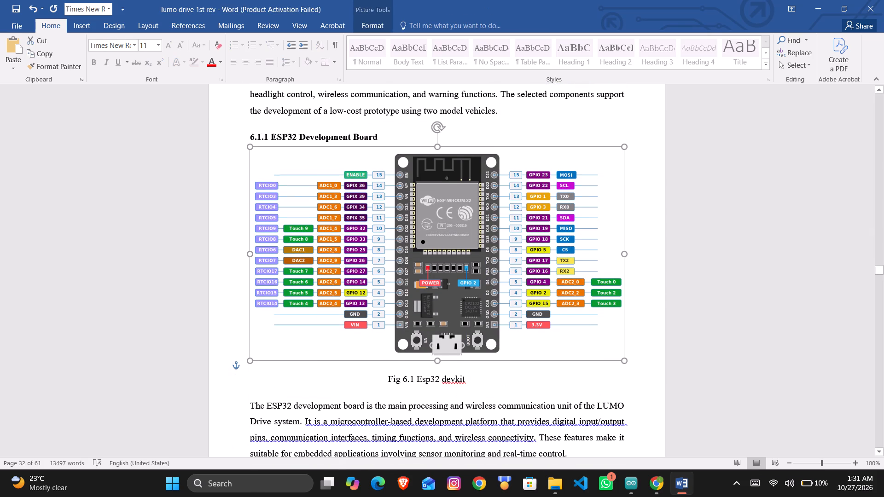
drag(626, 362, 584, 322)
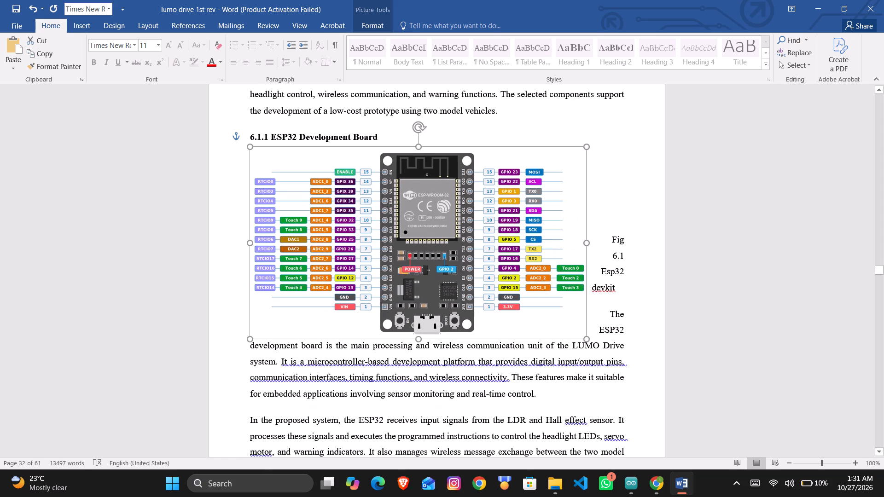
drag(584, 322, 597, 332)
drag(500, 272, 515, 269)
click(370, 364)
Shrink the LDR module picture under heading 6.1.2 slightly and reposition it above the Fig 6.2 LDR Module caption.
scroll(370, 364, down, 1)
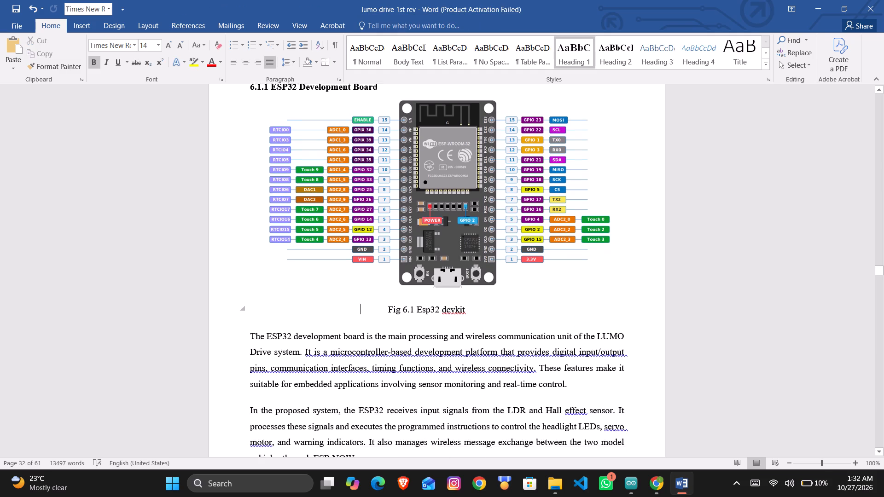
scroll(370, 364, down, 3)
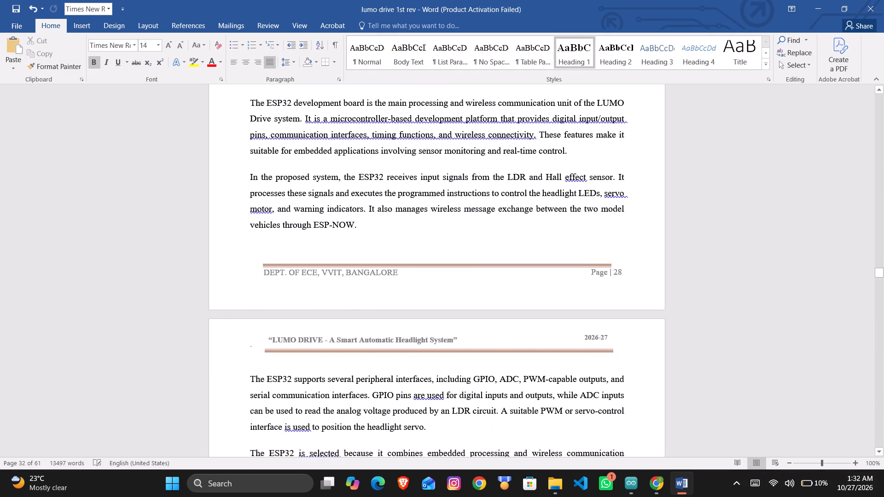
scroll(370, 364, down, 3)
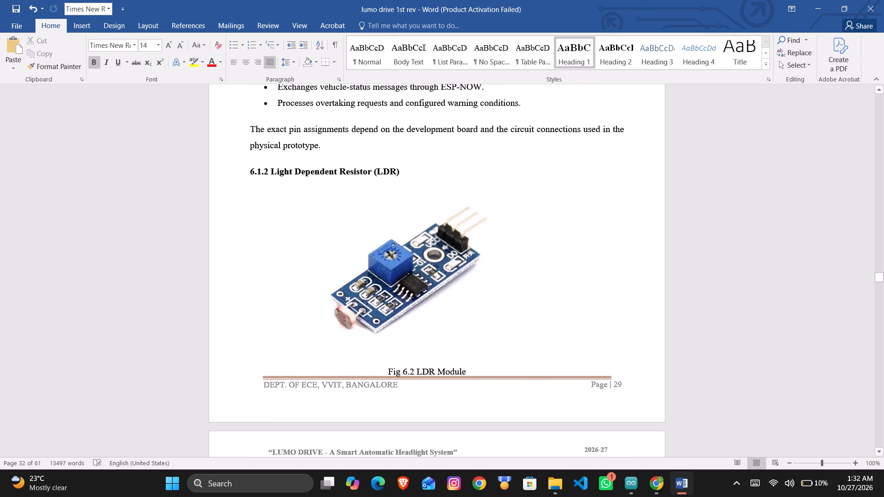
click(398, 302)
drag(398, 302, 411, 295)
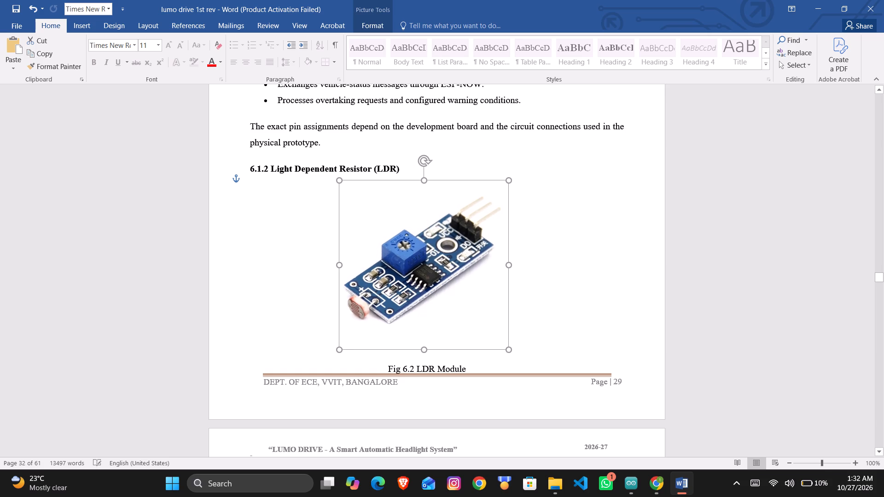
drag(411, 295, 410, 294)
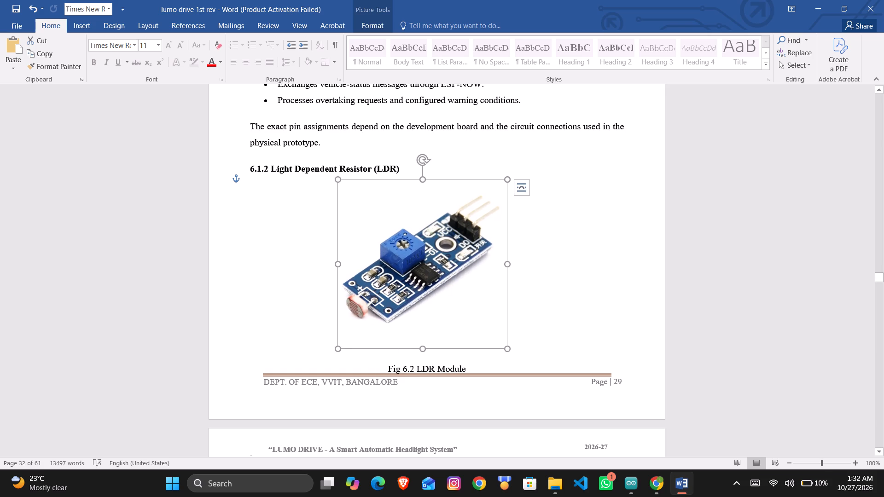
drag(505, 350, 494, 335)
drag(443, 290, 457, 290)
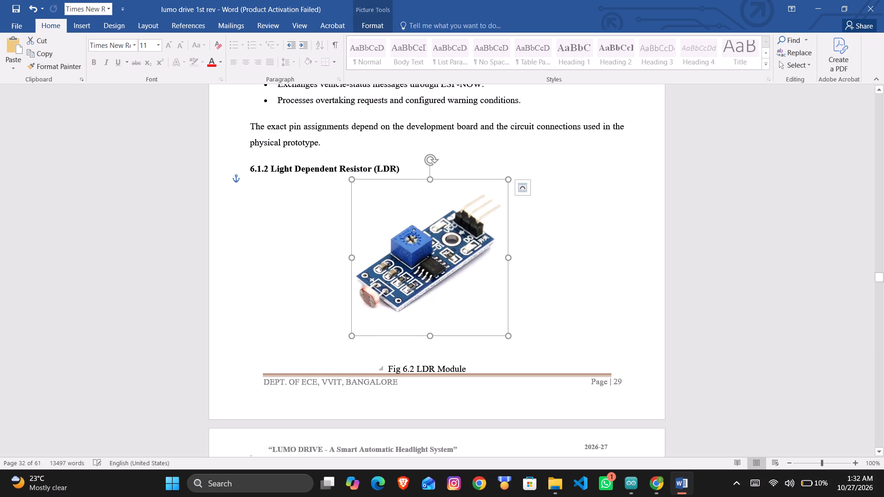
Delete one empty paragraph above the Fig 6.2 LDR Module caption to lift it clear of the page footer.
click(370, 358)
key(BackSpace)
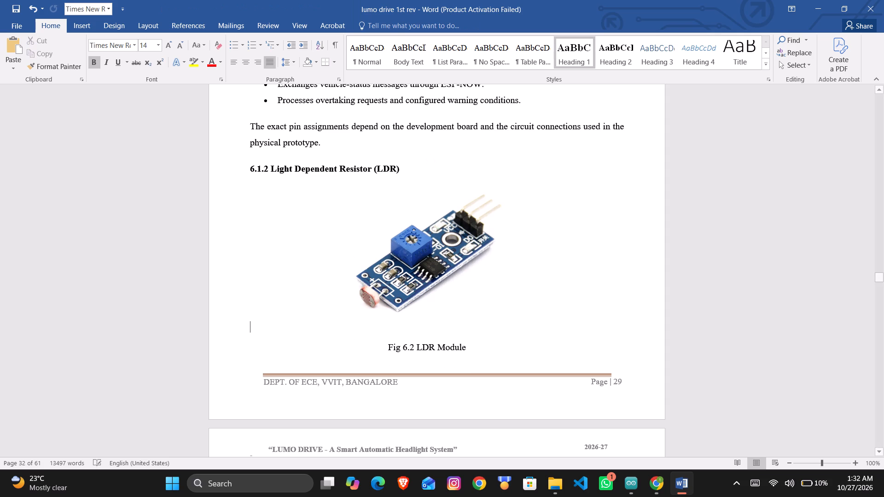
Insert a blank line before "A Light Dependent Resistor (LDR)" to move the paragraph clear of the page header.
scroll(370, 358, down, 1)
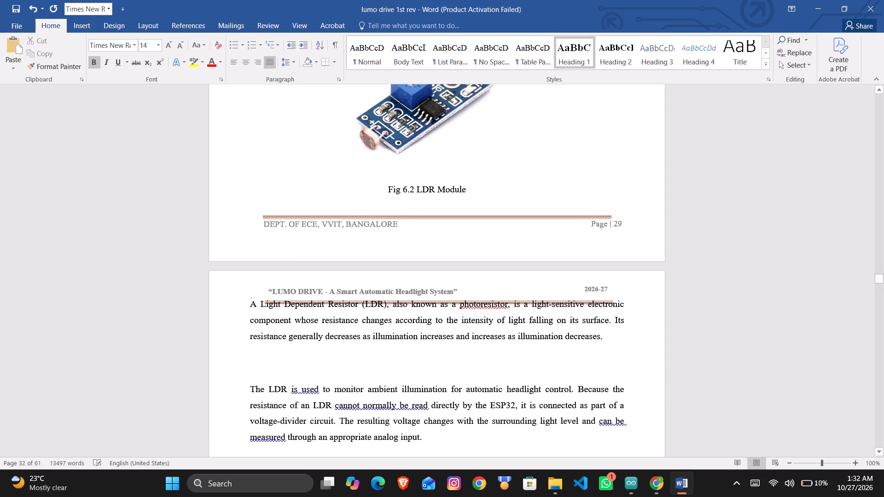
click(248, 277)
key(Return)
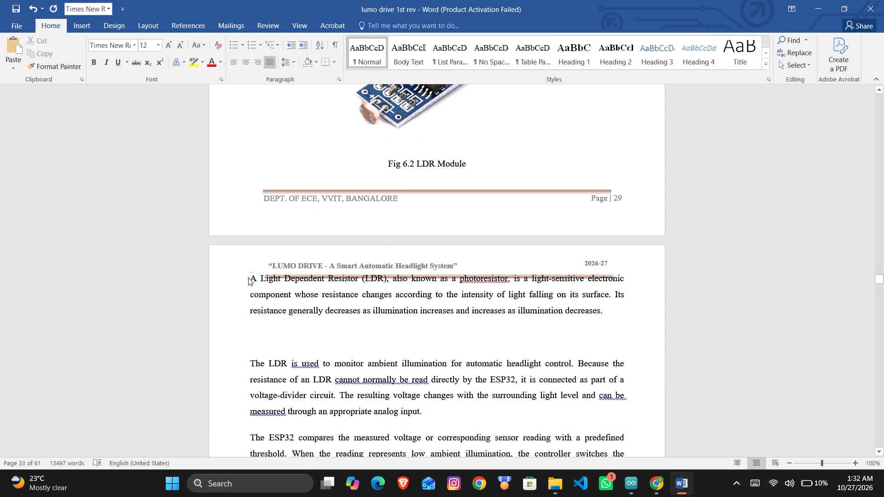
Delete the empty paragraph above "The LDR is used to monitor ambient illumination".
click(248, 380)
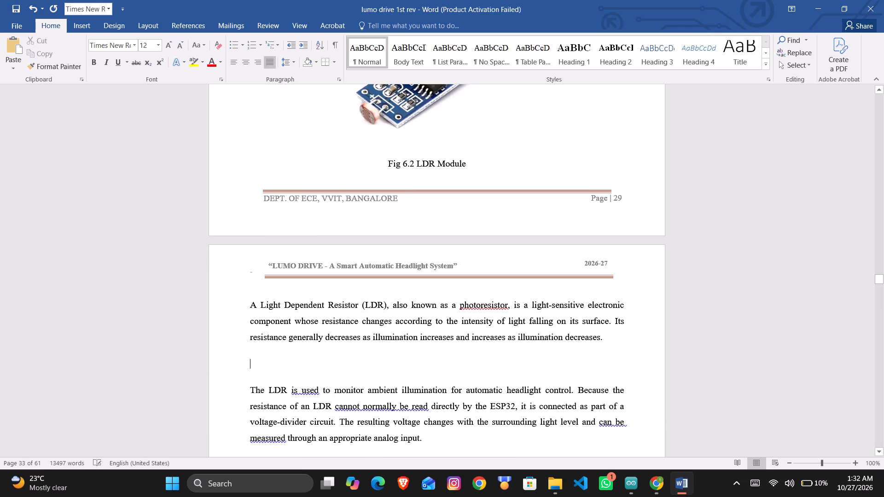
key(BackSpace)
Try to move the Hall effect sensor picture up toward heading 6.1.3 Hall Effect Sensor on the previous page.
scroll(248, 380, down, 1)
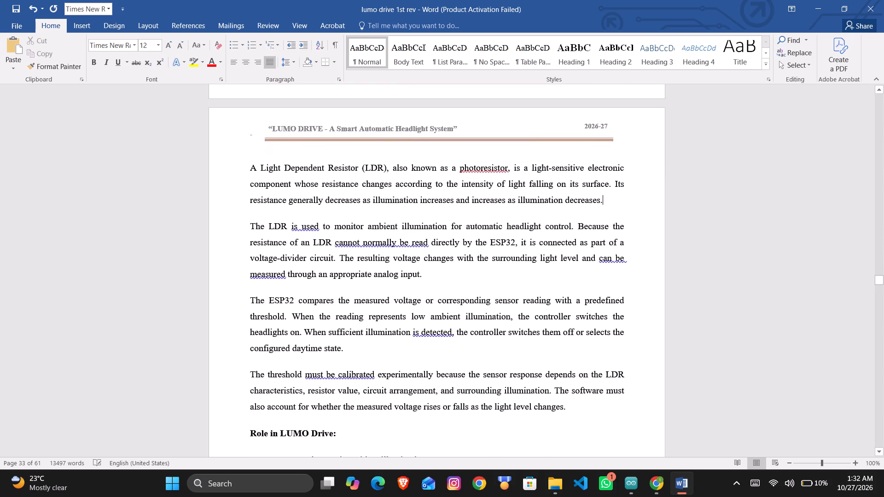
scroll(248, 380, down, 2)
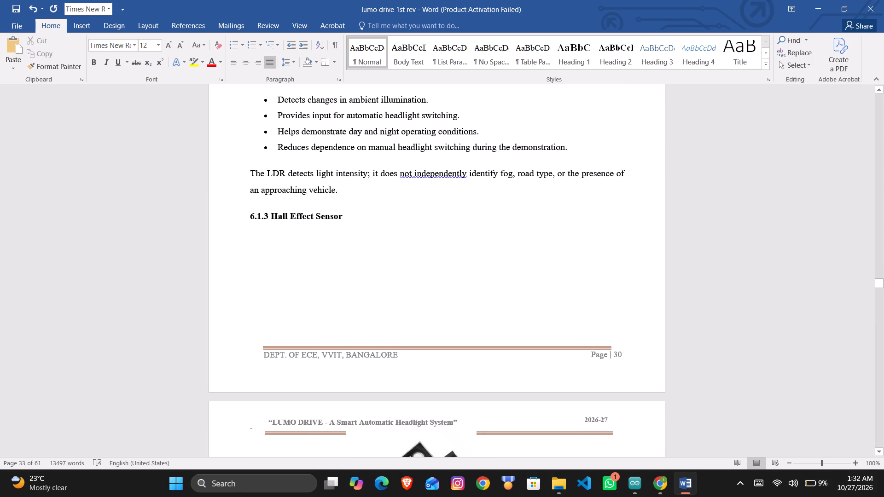
scroll(253, 223, down, 2)
scroll(253, 223, up, 2)
drag(418, 415, 418, 369)
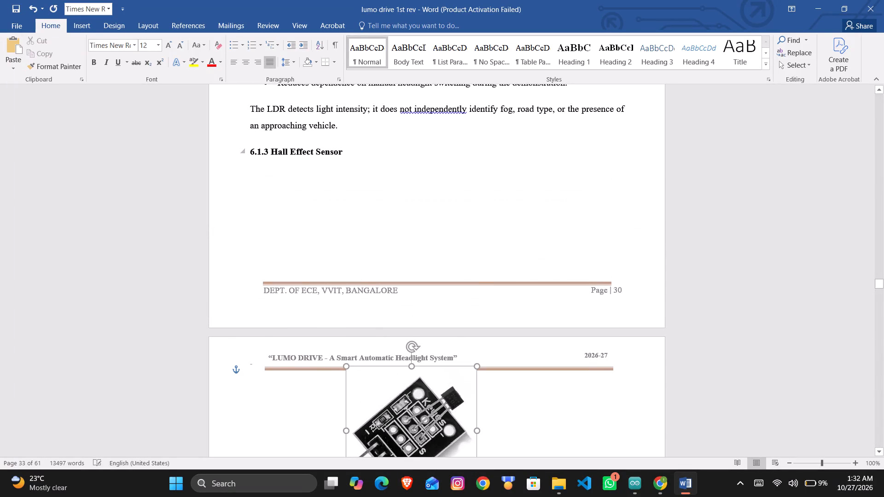
drag(418, 369, 429, 380)
scroll(429, 380, down, 1)
scroll(429, 380, up, 1)
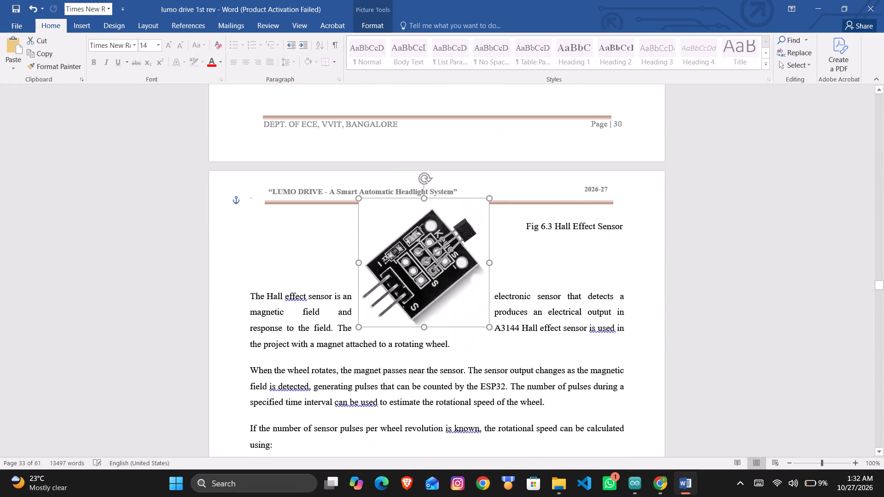
Shrink the ESP32 pinout diagram under heading 6.1.1 further and centre it between the page margins just below the heading.
scroll(429, 380, up, 2)
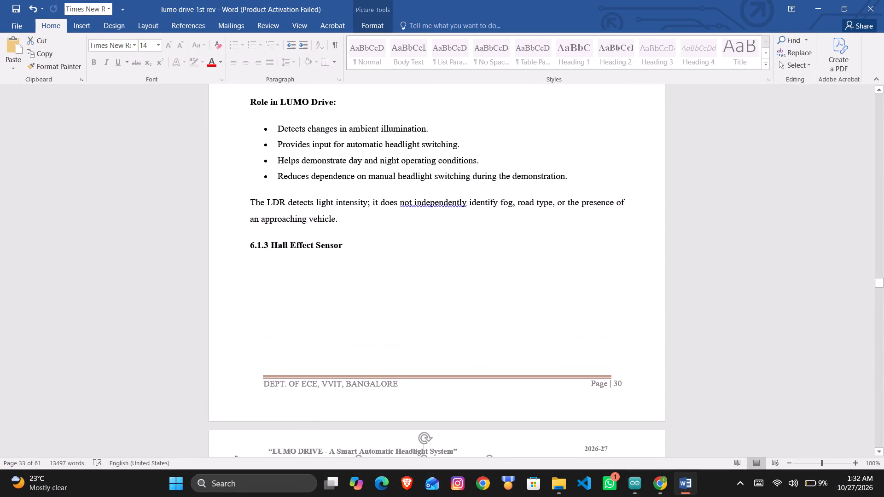
scroll(429, 380, up, 1)
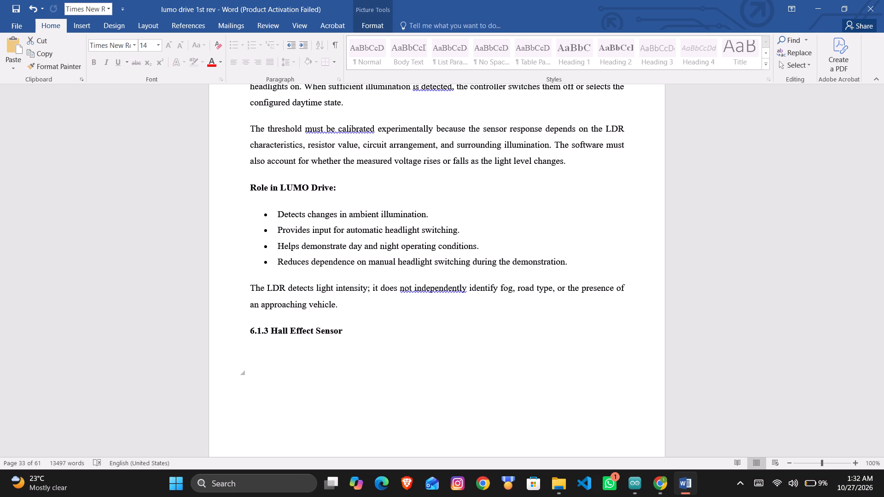
scroll(429, 380, up, 3)
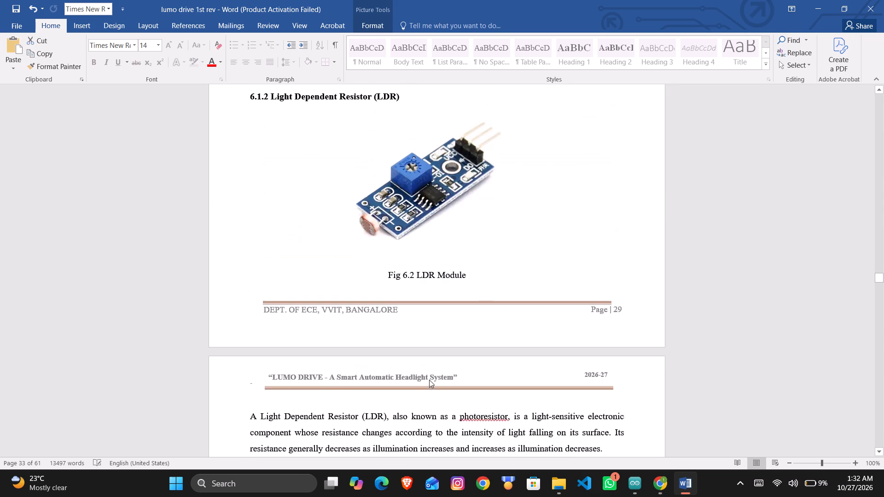
scroll(429, 380, up, 3)
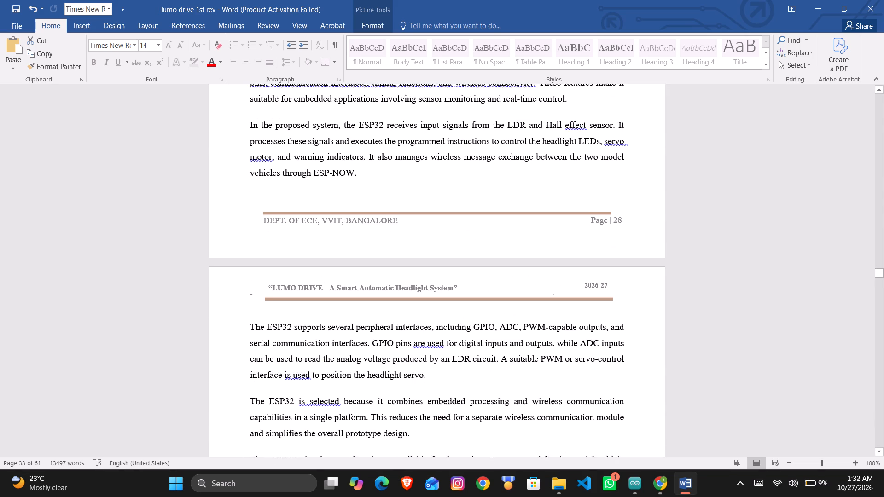
scroll(429, 380, up, 2)
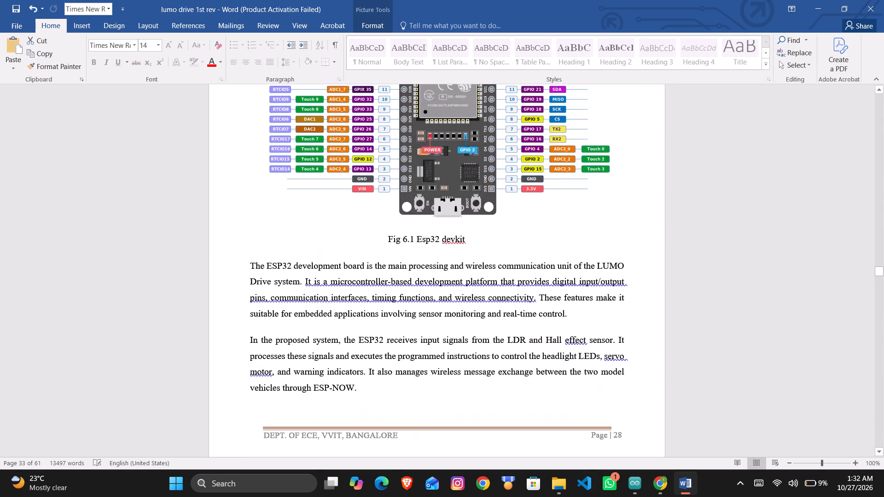
scroll(429, 380, up, 2)
click(428, 380)
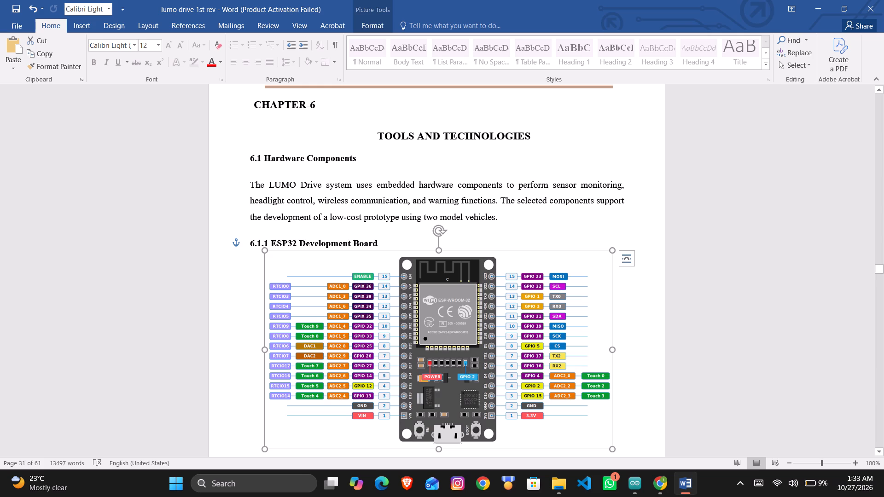
drag(609, 448, 568, 409)
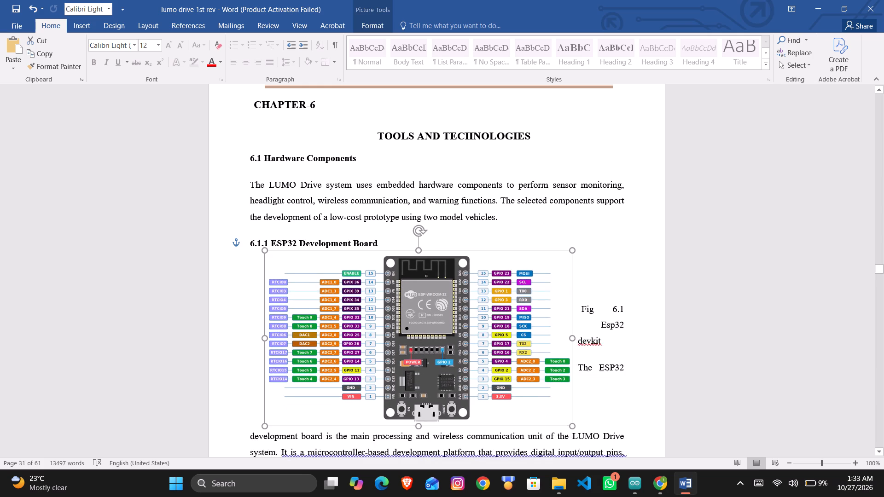
drag(568, 409, 550, 395)
drag(472, 335, 500, 333)
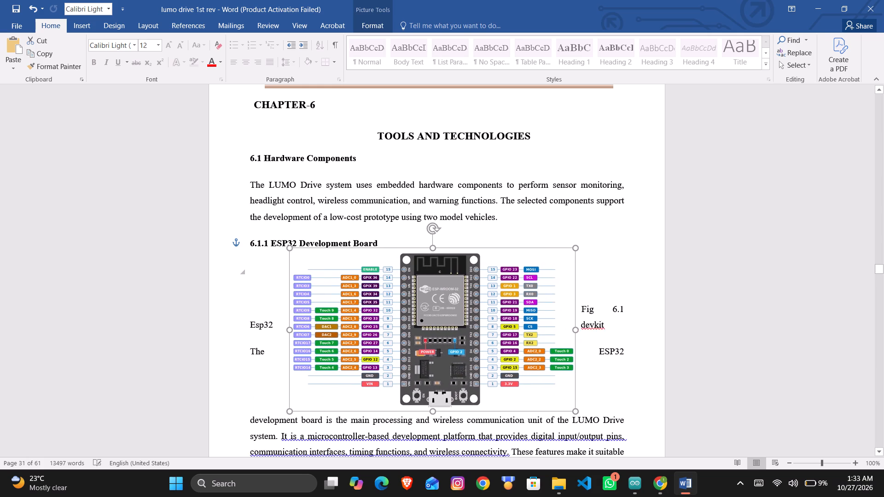
drag(500, 333, 503, 341)
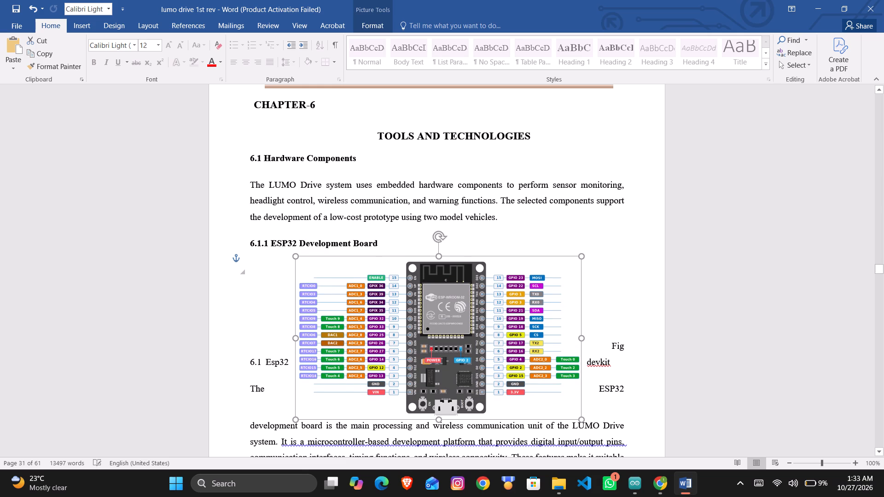
drag(503, 341, 506, 337)
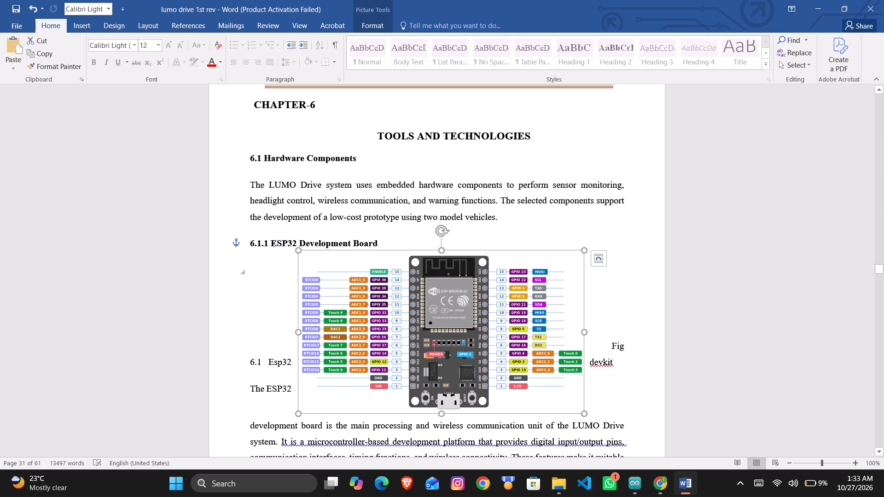
Push the caption "Fig 6.1 Esp32 devkit" down onto its own line below the ESP32 pinout diagram.
scroll(591, 349, down, 1)
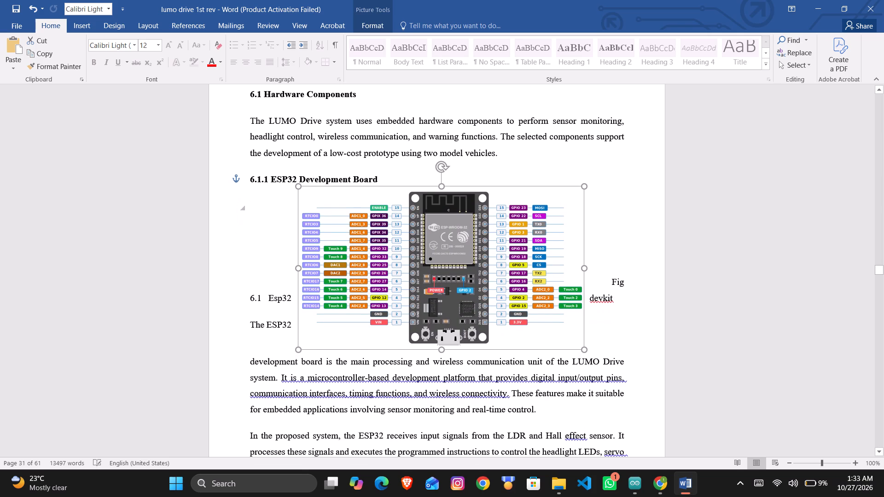
click(609, 285)
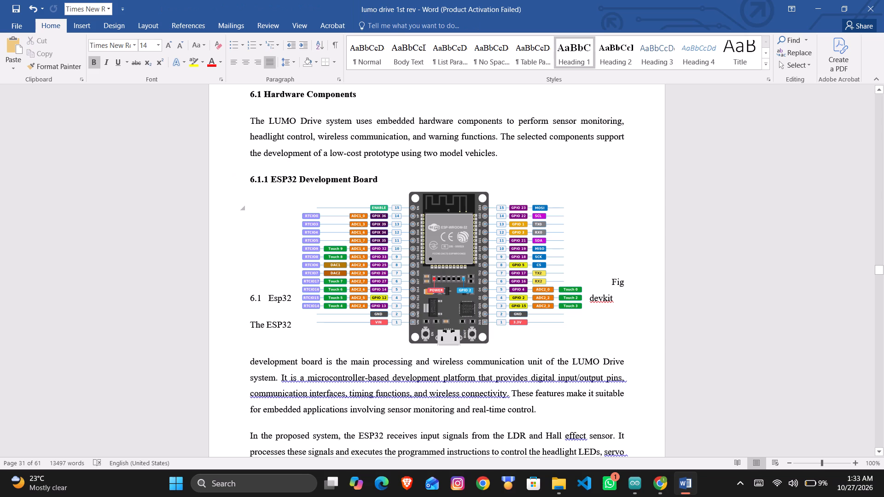
key(Return)
key(Return)
key(Return)
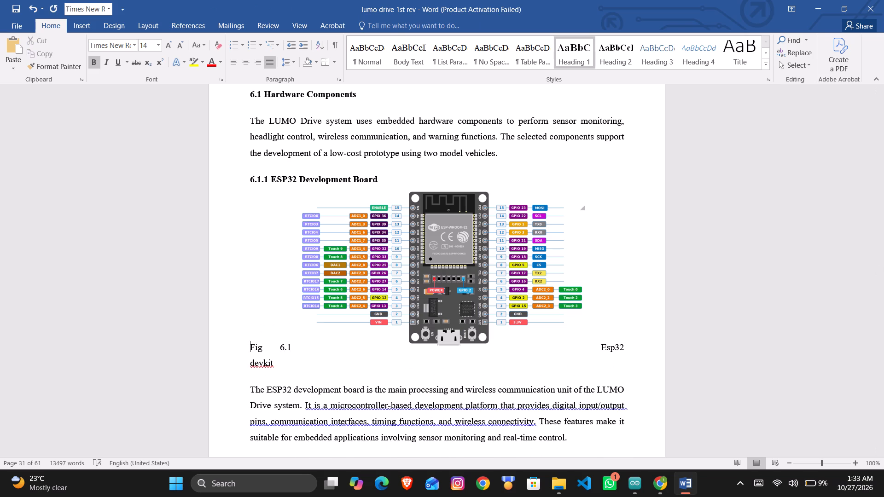
key(Return)
Indent the caption "Fig 6.1 Esp32 devkit" so it sits roughly centred beneath the ESP32 board.
key(Tab)
key(Tab)
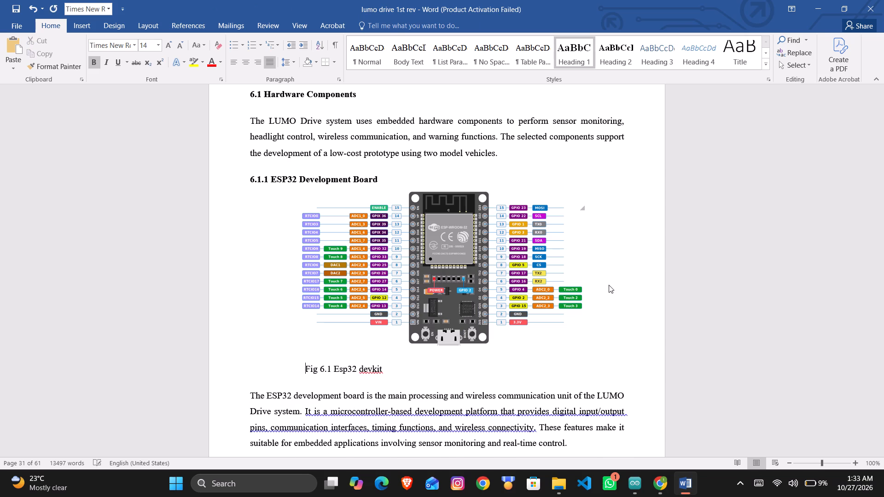
key(Tab)
key(Tab)
key(Tab)
key(Tab)
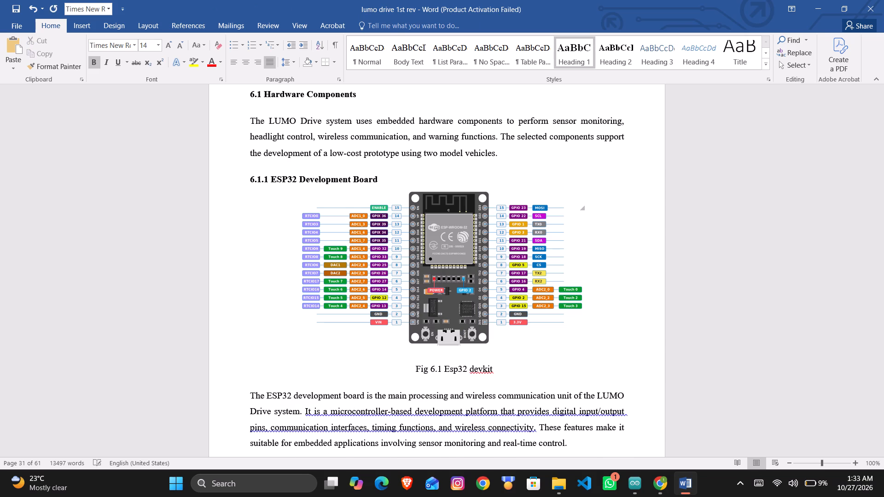
key(BackSpace)
key(space)
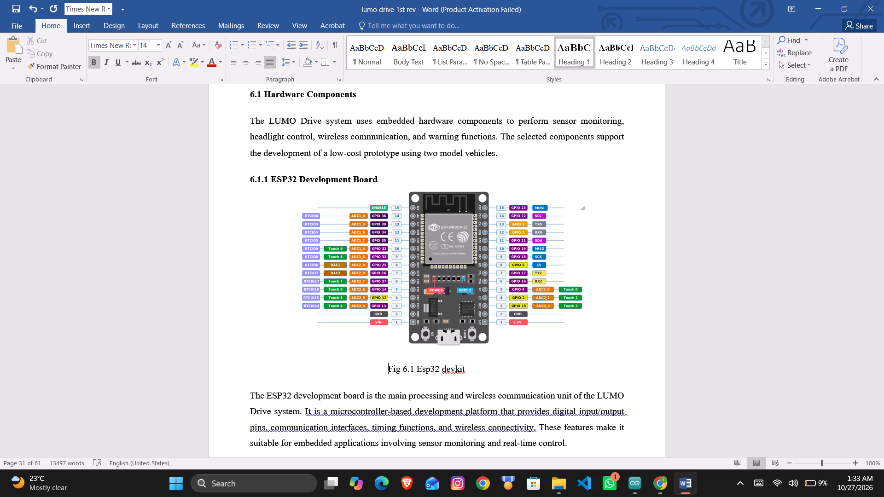
key(space)
key(space)
key(Tab)
key(BackSpace)
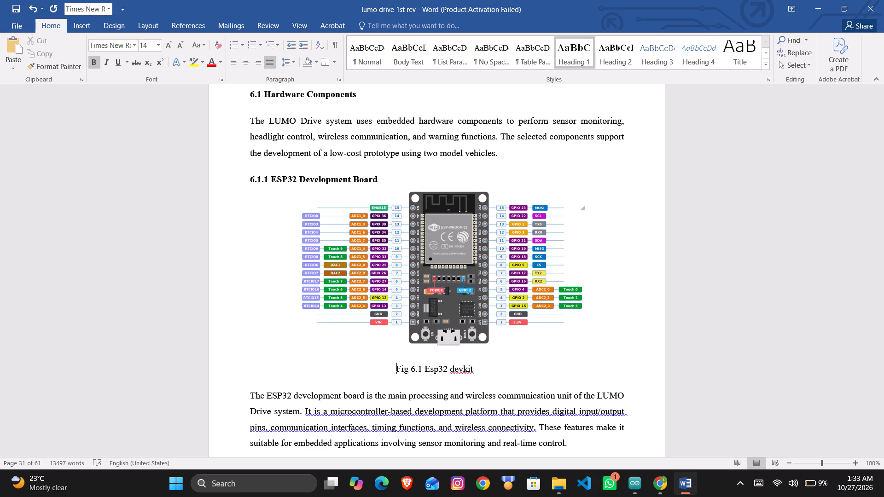
key(BackSpace)
key(space)
key(space)
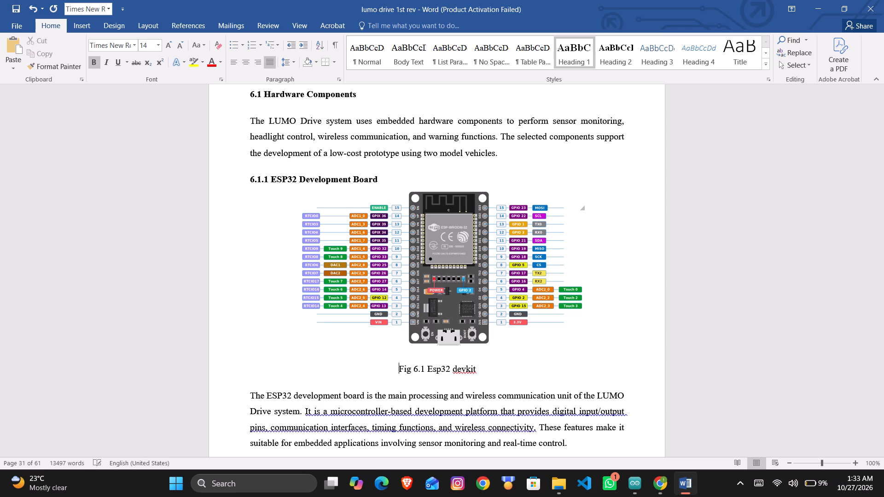
key(space)
key(BackSpace)
key(BackSpace)
key(BackSpace)
key(BackSpace)
key(BackSpace)
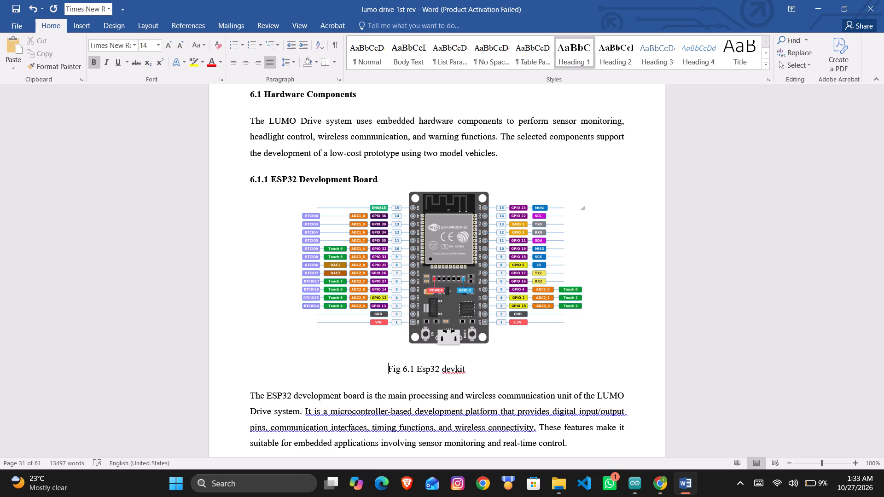
key(BackSpace)
key(Tab)
key(Tab)
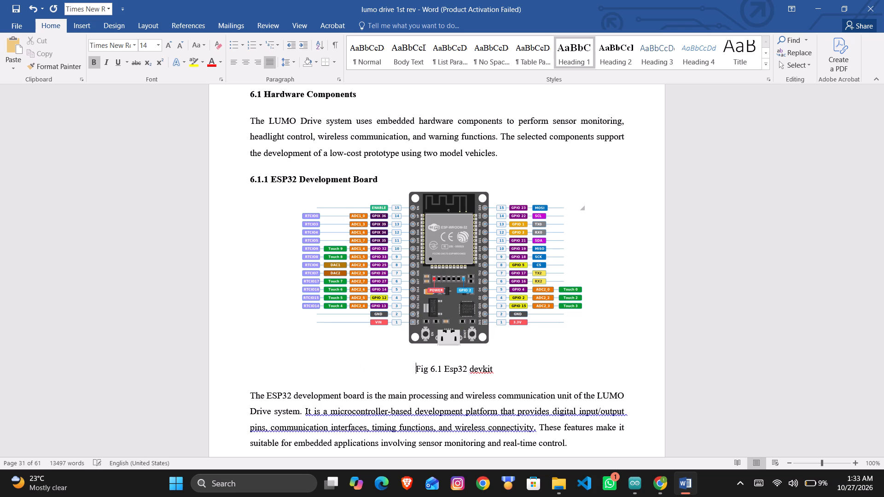
key(BackSpace)
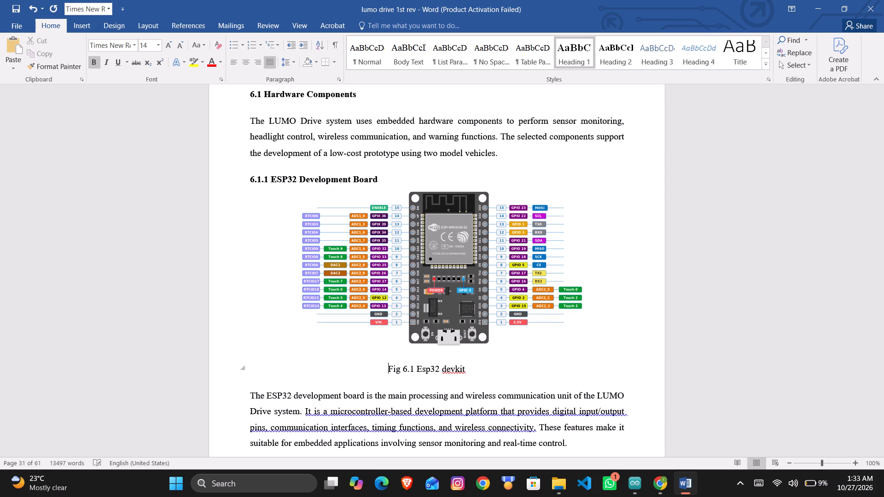
Remove the empty paragraphs before "The ESP32 supports several peripheral interfaces", keeping it as a separate paragraph after "vehicles through ESP-NOW.".
scroll(523, 372, down, 1)
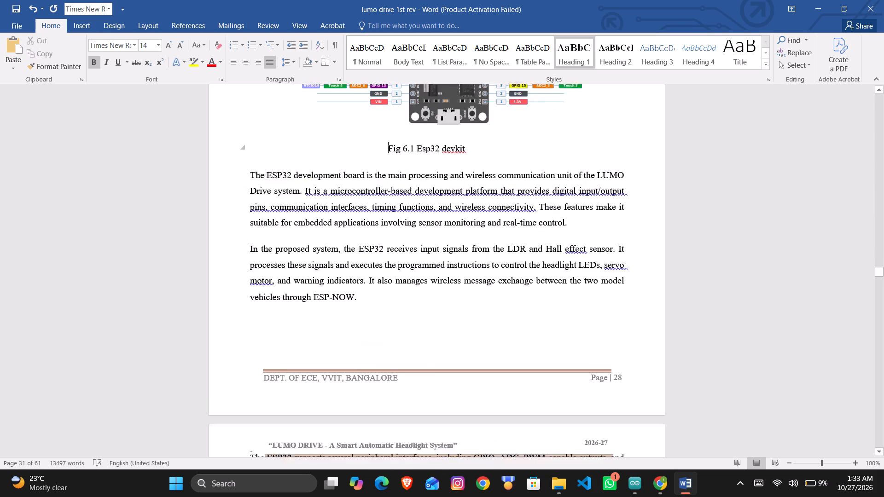
scroll(305, 466, down, 1)
scroll(323, 419, down, 1)
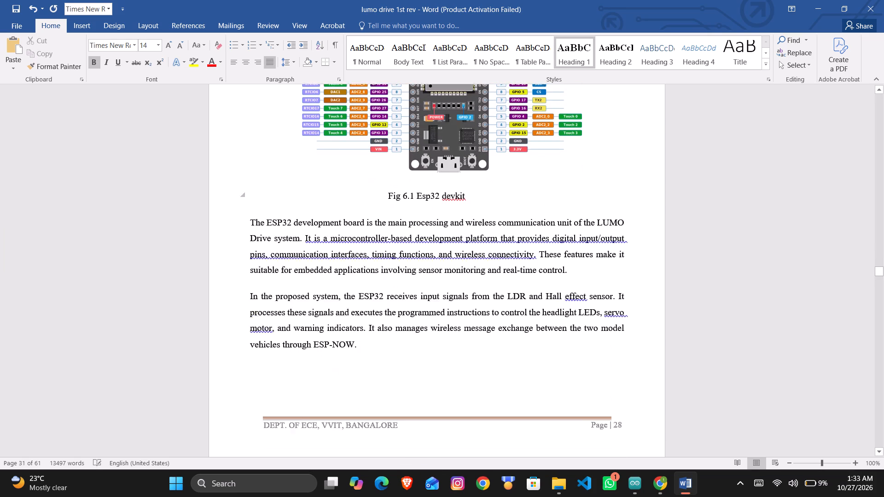
scroll(323, 419, down, 1)
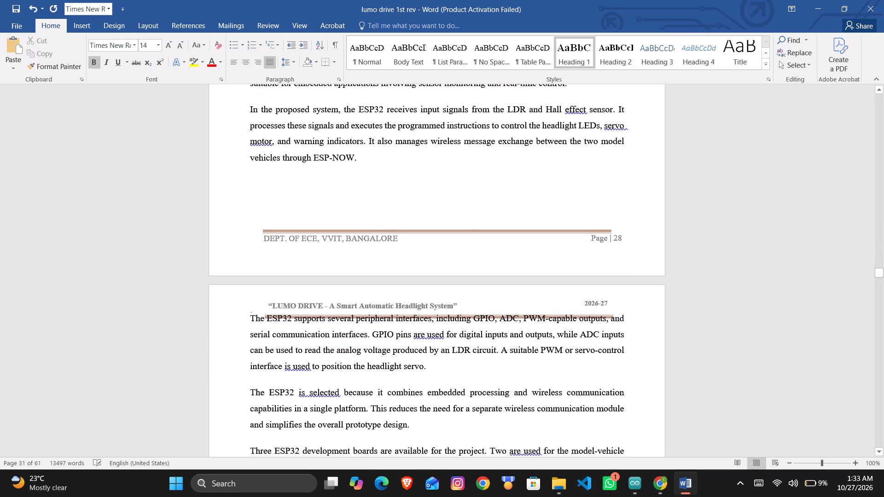
click(250, 318)
key(BackSpace)
key(BackSpace)
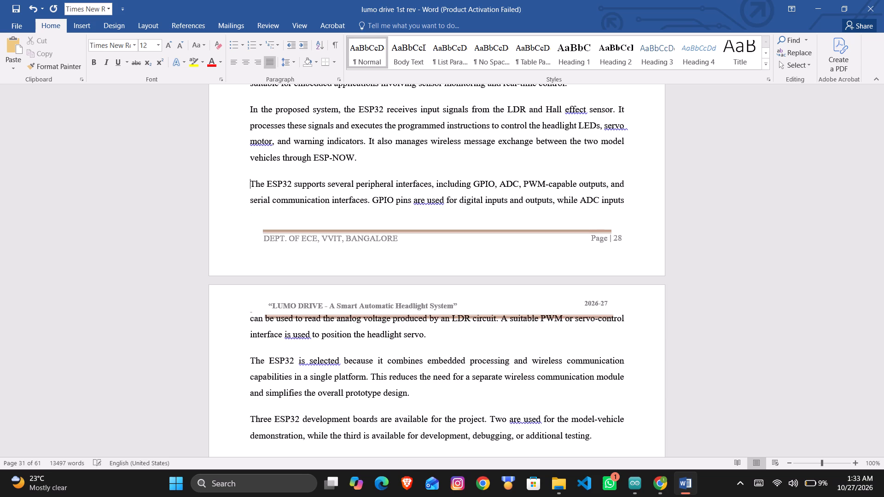
key(BackSpace)
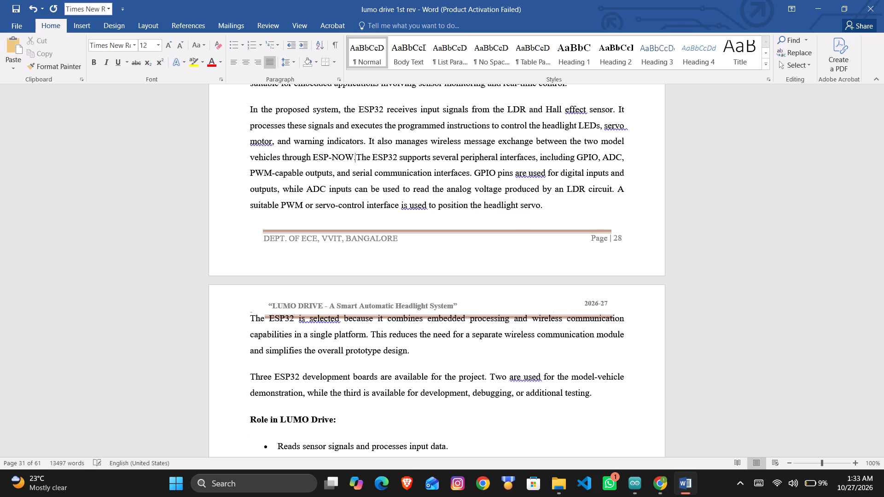
key(Return)
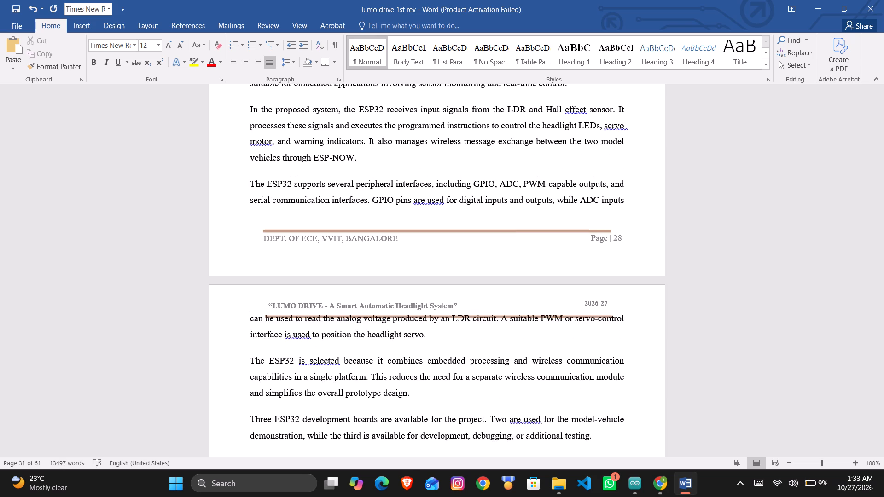
Insert blank space before "can be used to read the analog voltage" to move the text clear of the page header.
click(248, 319)
key(Return)
key(Return)
key(Return)
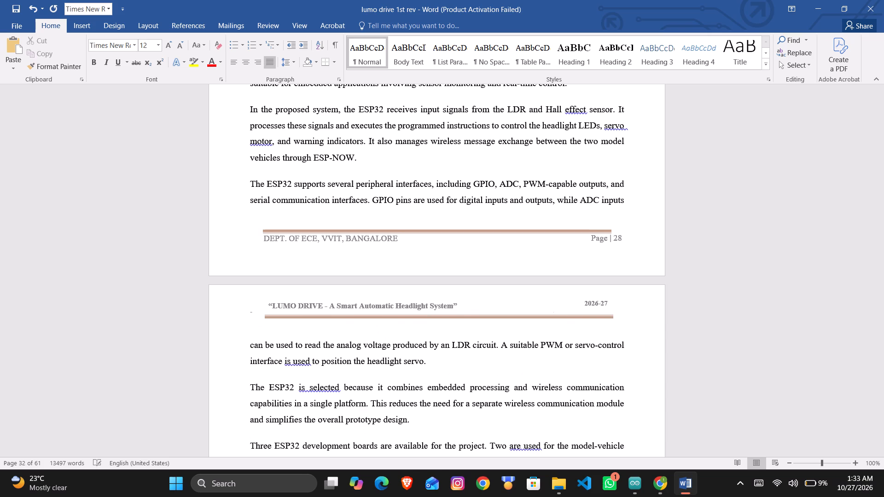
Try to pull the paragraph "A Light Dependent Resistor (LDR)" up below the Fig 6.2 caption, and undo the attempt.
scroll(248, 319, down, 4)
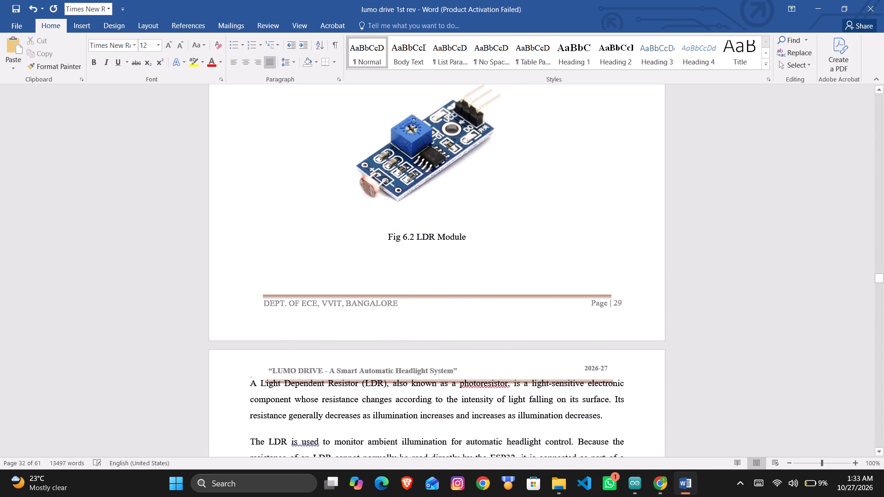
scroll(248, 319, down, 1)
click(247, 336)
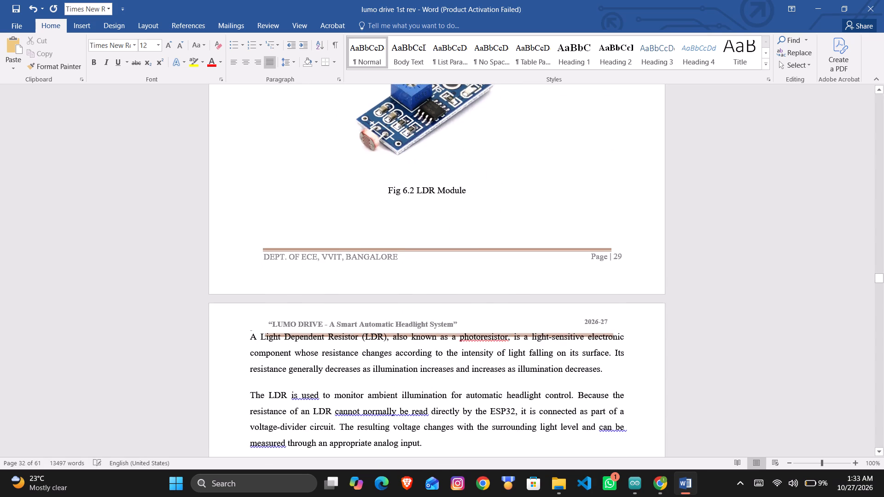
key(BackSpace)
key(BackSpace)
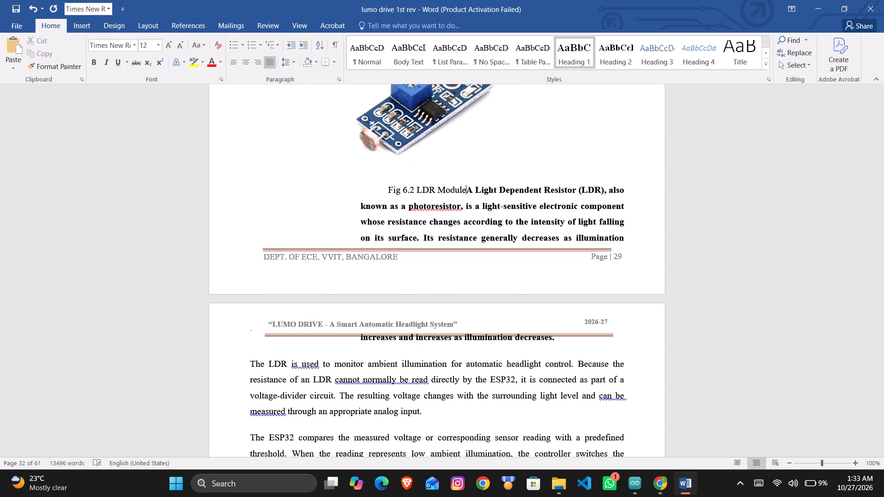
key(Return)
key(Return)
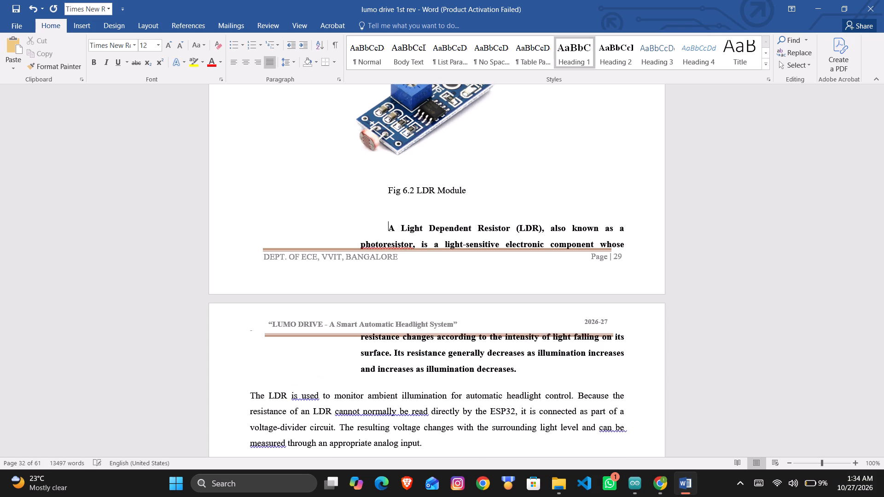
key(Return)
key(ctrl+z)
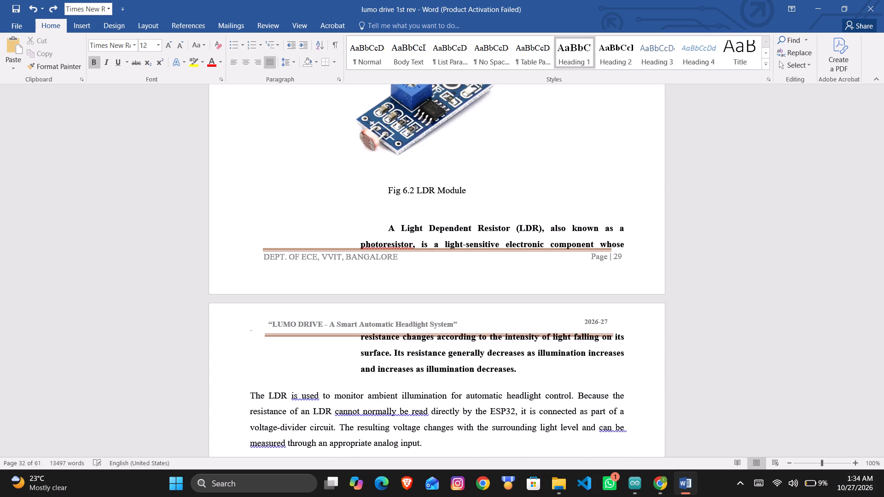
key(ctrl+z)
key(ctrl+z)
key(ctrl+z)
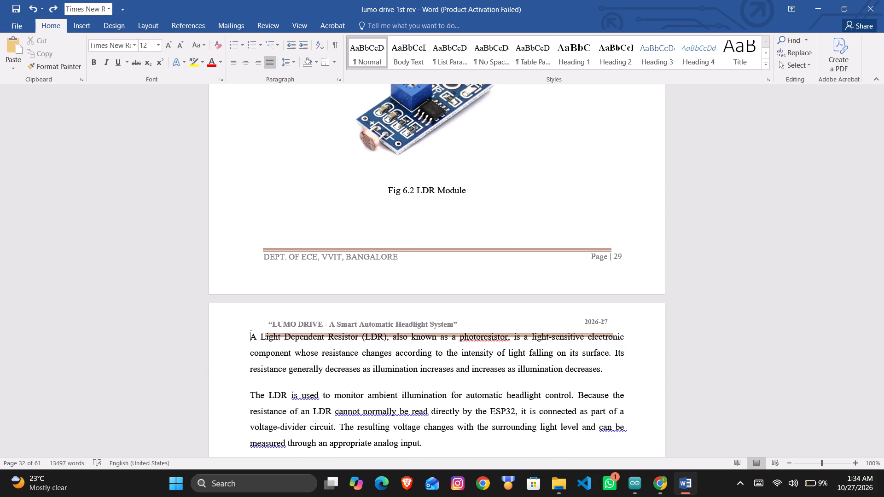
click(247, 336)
Crop the empty white strip off the bottom of the LDR module picture under heading 6.1.2.
scroll(307, 237, up, 1)
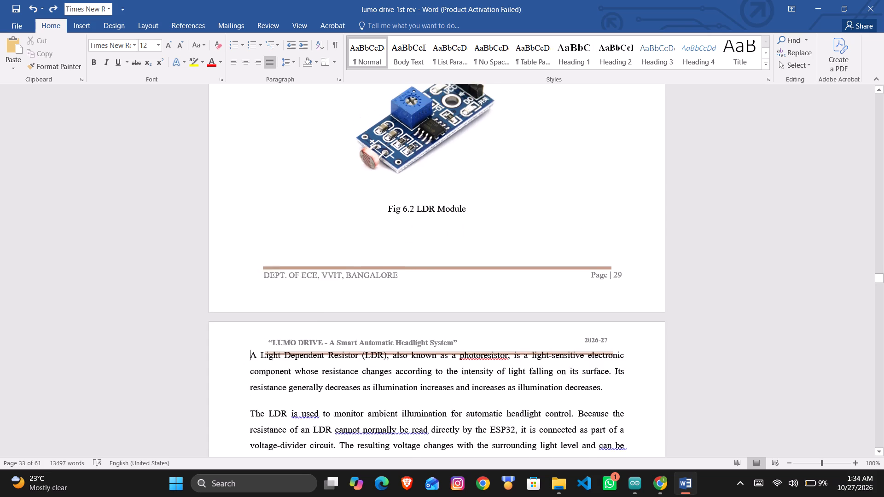
scroll(307, 237, up, 1)
double_click(402, 272)
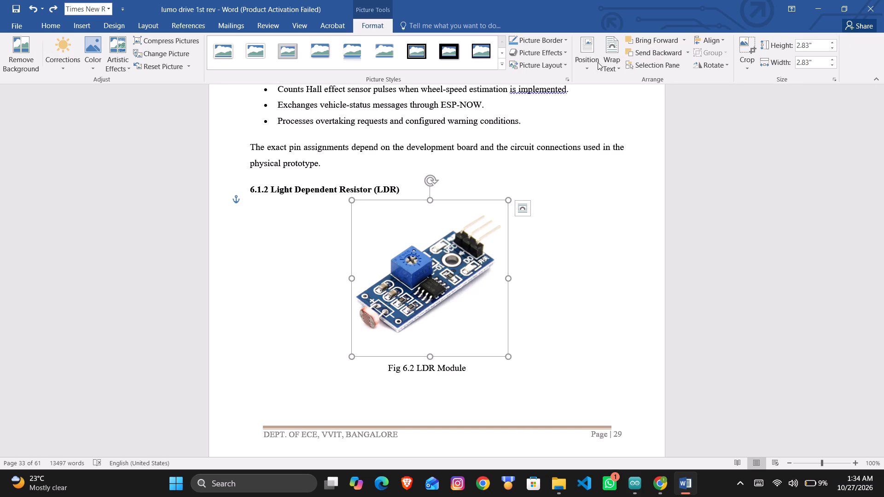
click(749, 48)
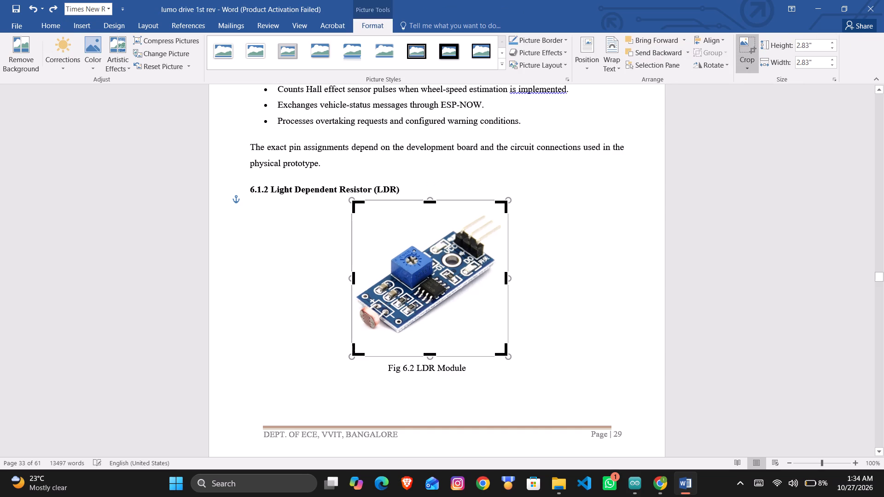
drag(431, 353, 430, 339)
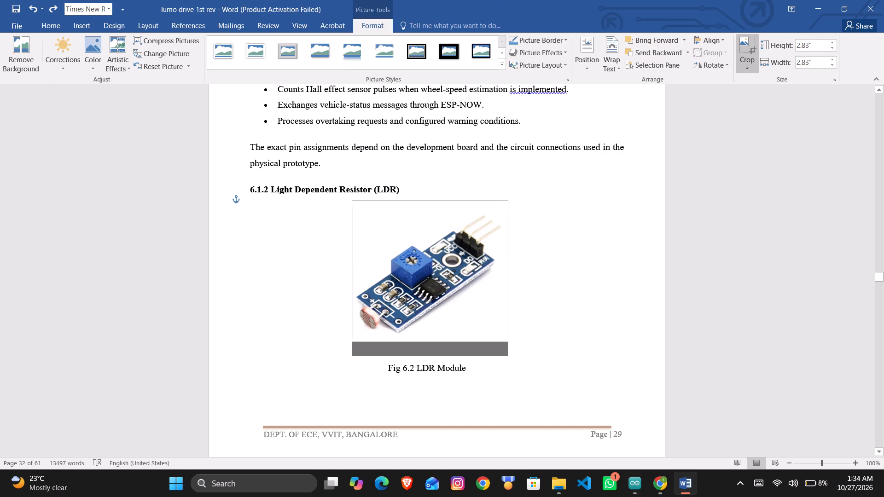
drag(430, 339, 430, 338)
click(552, 314)
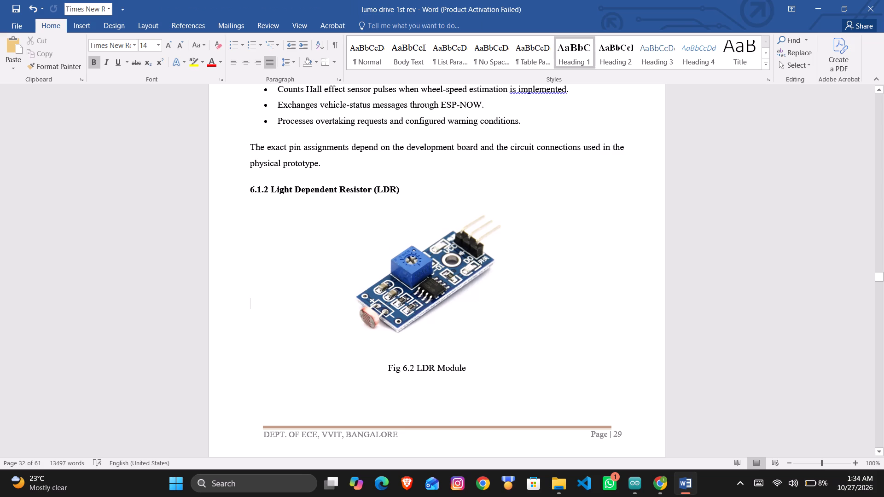
Delete an empty line above the caption "Fig 6.2 LDR Module" to bring it closer to the picture.
click(381, 353)
key(BackSpace)
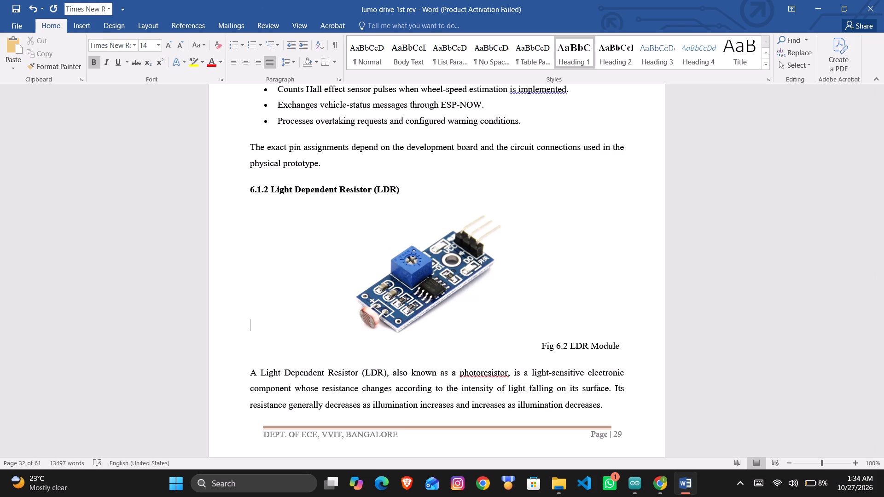
key(BackSpace)
key(Return)
Reduce the LDR module picture's height slightly from its top edge so the Fig 6.2 caption fits beneath it.
click(412, 315)
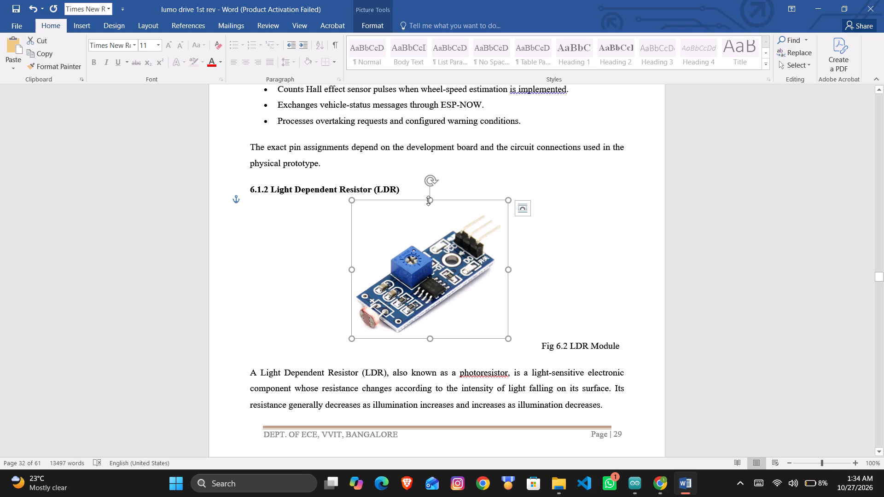
drag(428, 200, 429, 205)
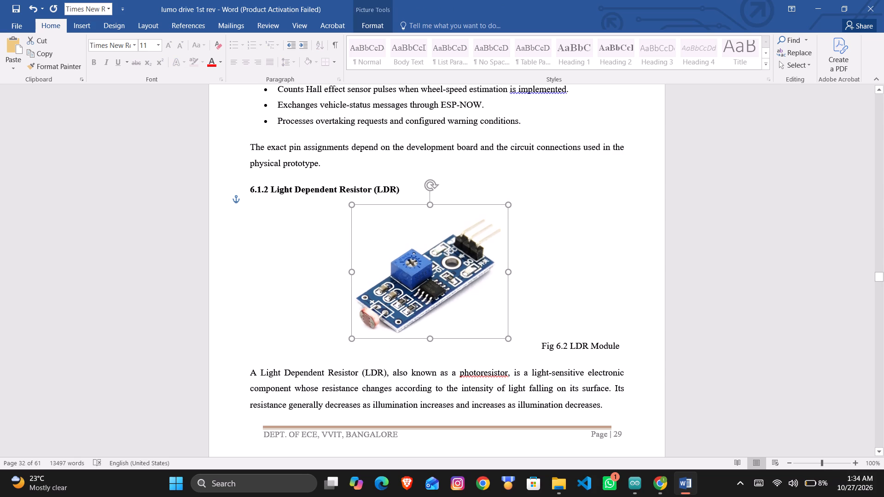
drag(429, 205, 429, 206)
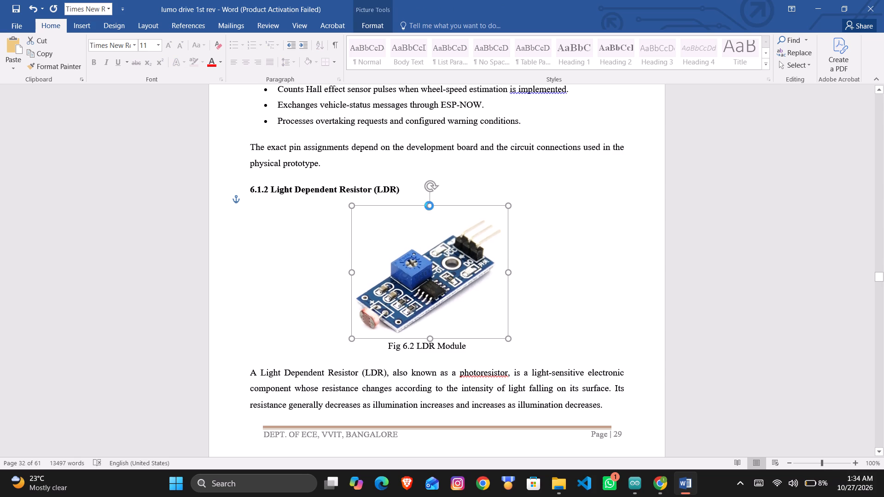
Insert an empty line before the paragraph "The LDR is used to monitor ambient illumination" so it clears the page header line.
click(534, 292)
scroll(534, 292, down, 1)
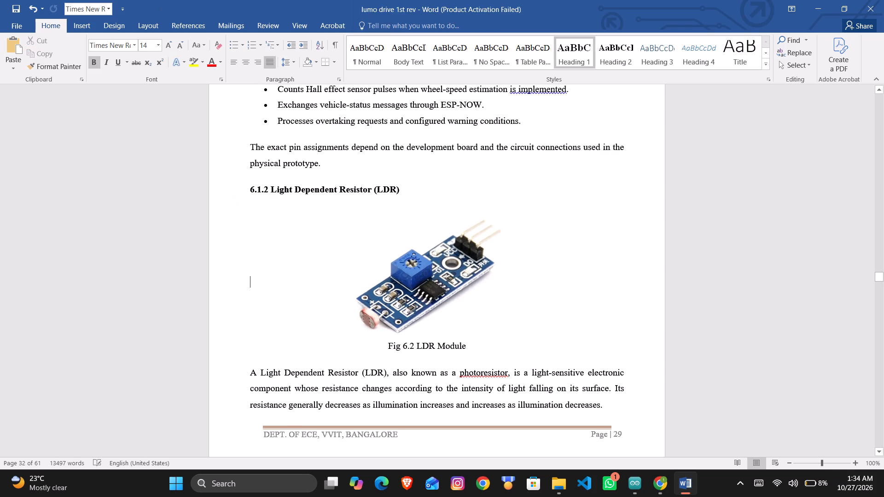
scroll(534, 292, down, 3)
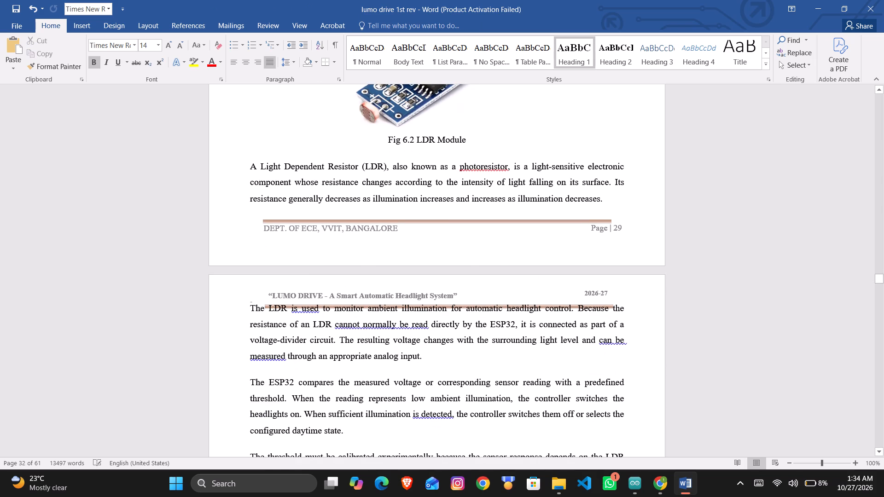
click(249, 310)
key(Return)
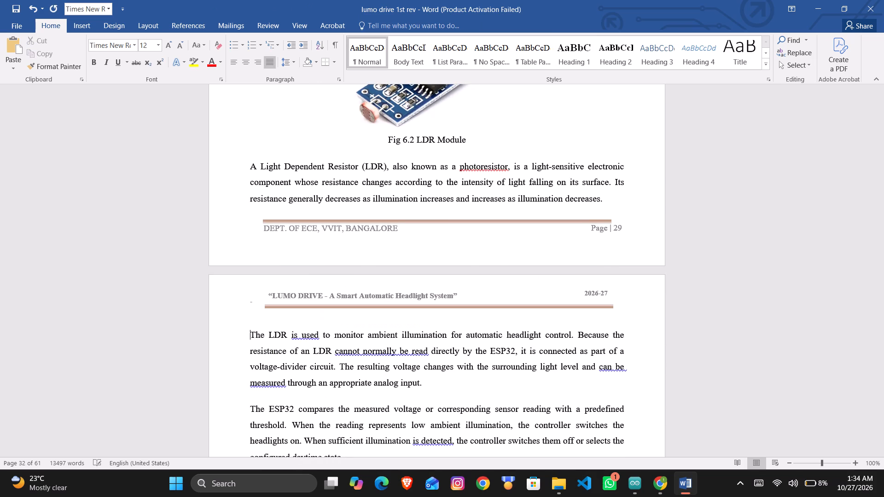
Move the Hall effect sensor picture up to page 30, between heading 6.1.3 and the caption "Fig 6.3 Hall Effect Sensor".
scroll(249, 310, down, 2)
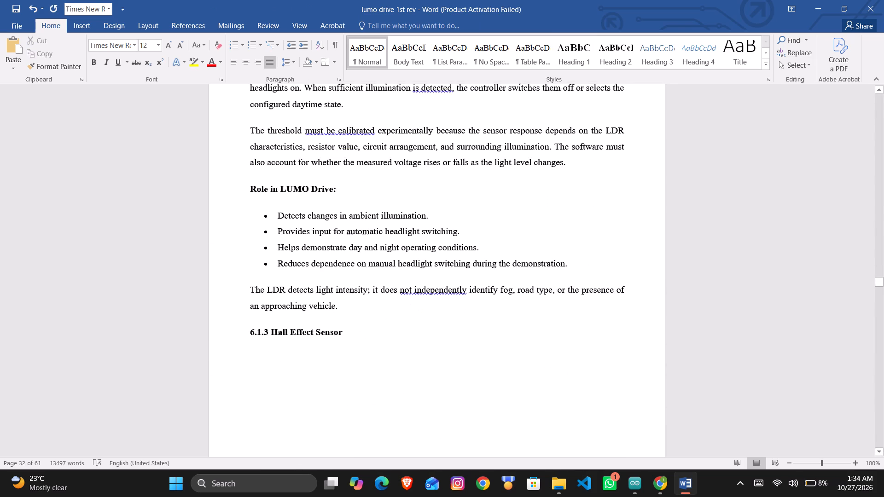
scroll(249, 310, down, 2)
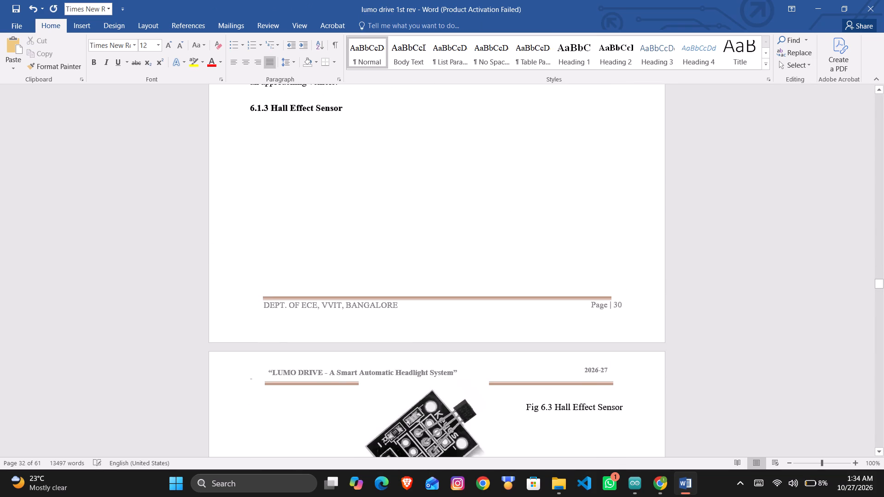
drag(412, 422, 417, 225)
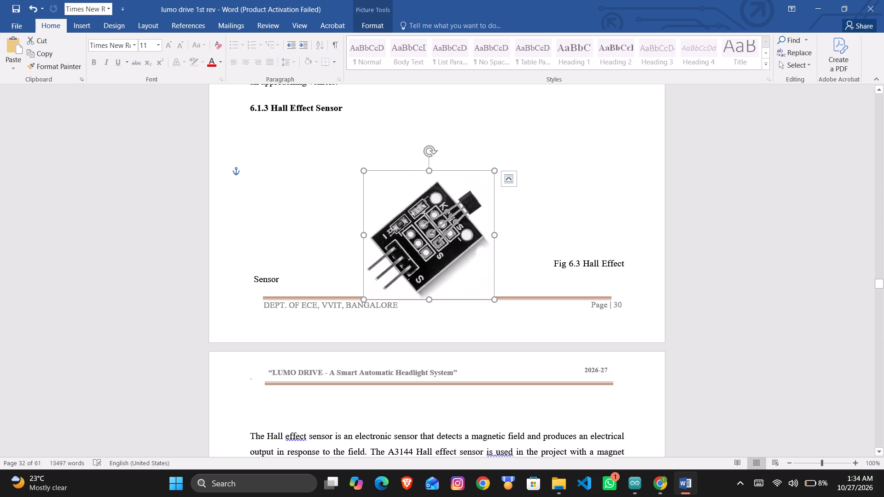
drag(418, 220, 423, 168)
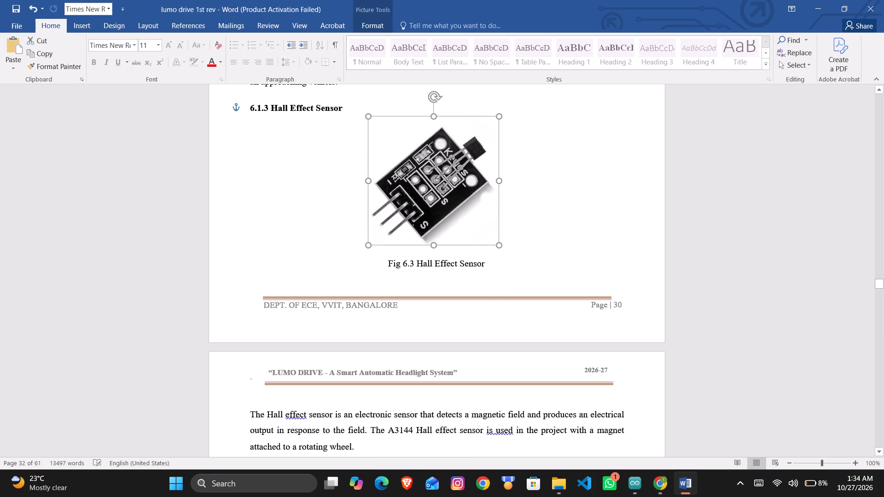
drag(423, 168, 423, 172)
click(349, 270)
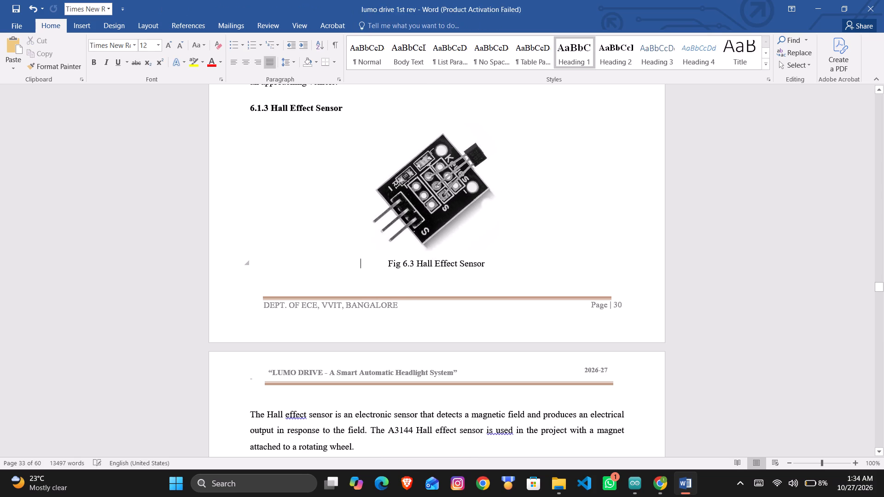
Capture a screenshot of the Hall sensor text from "When the wheel rotates" through the RPM and linear speed formulas.
scroll(349, 270, down, 3)
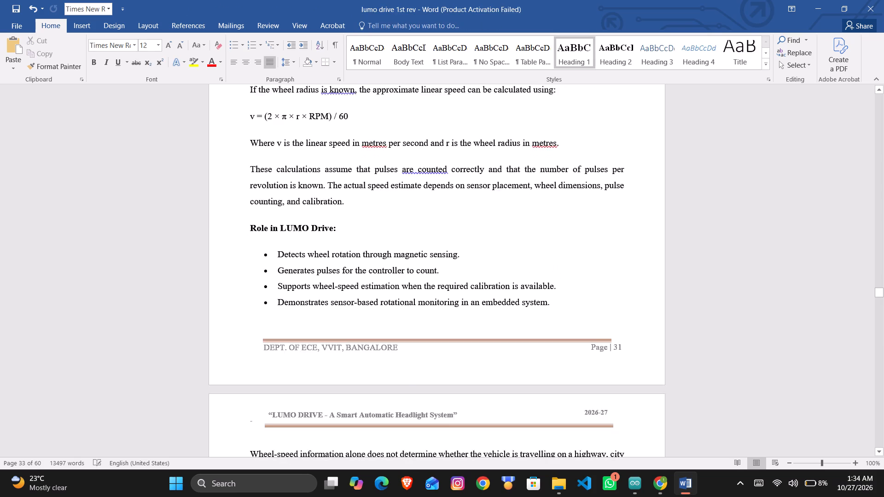
scroll(349, 270, down, 1)
scroll(349, 270, up, 2)
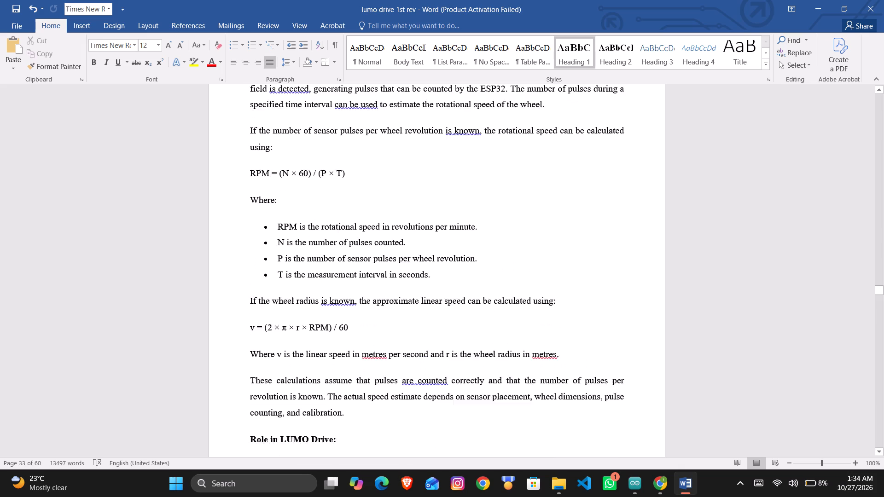
scroll(349, 270, up, 2)
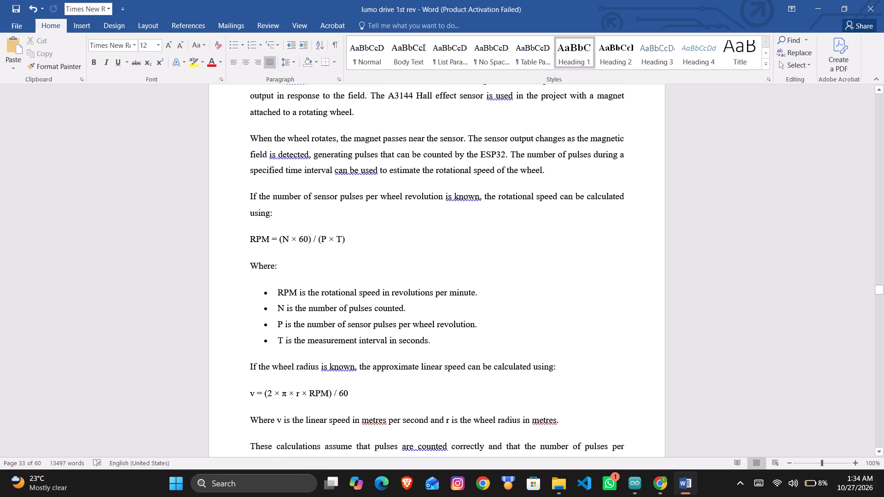
key(Print)
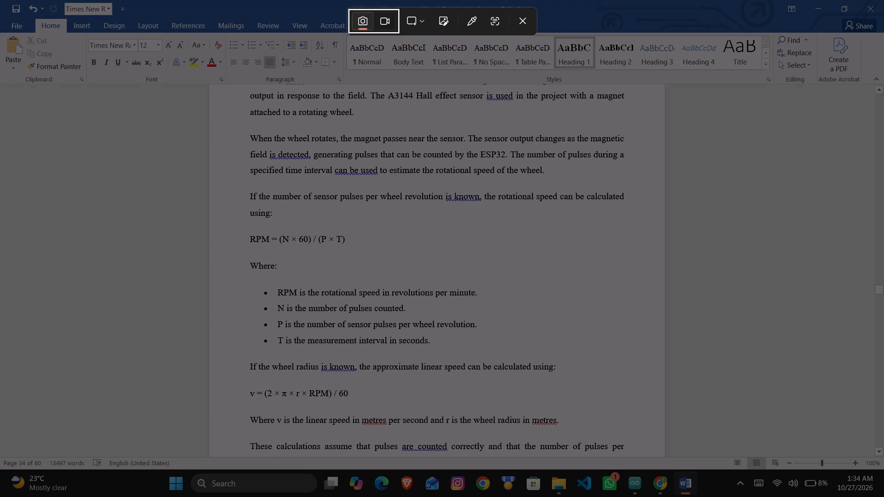
drag(235, 124, 593, 425)
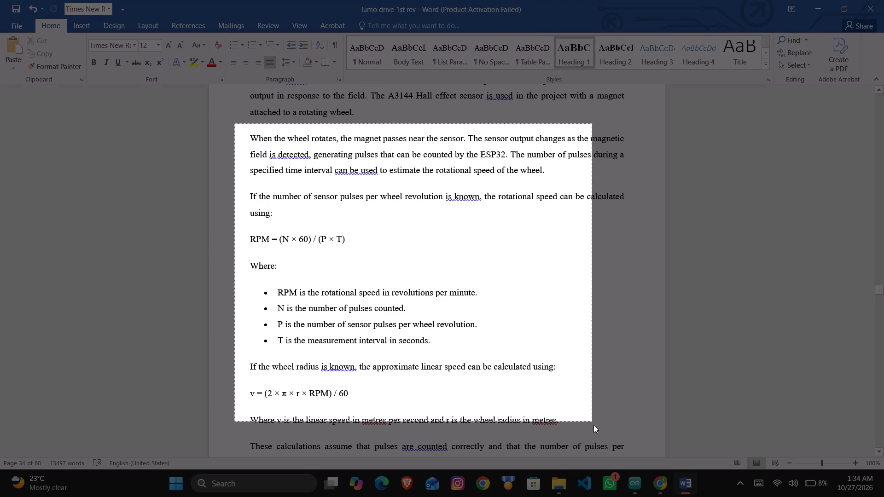
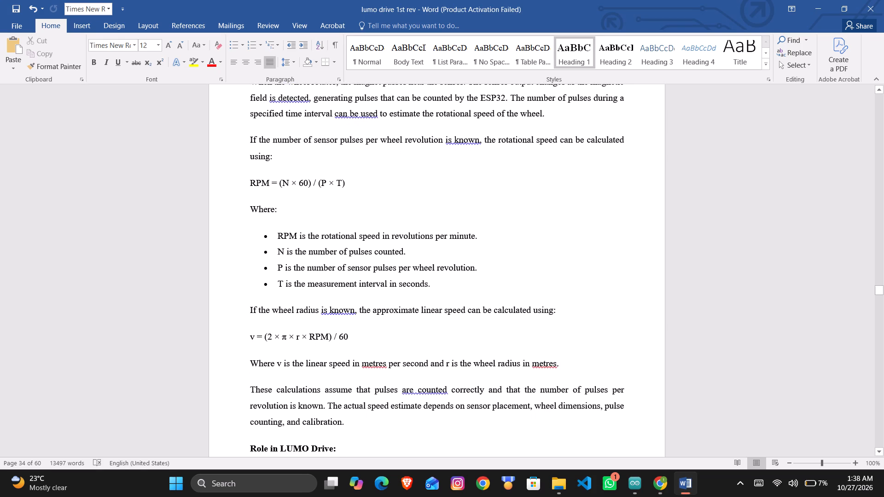
scroll(365, 342, up, 1)
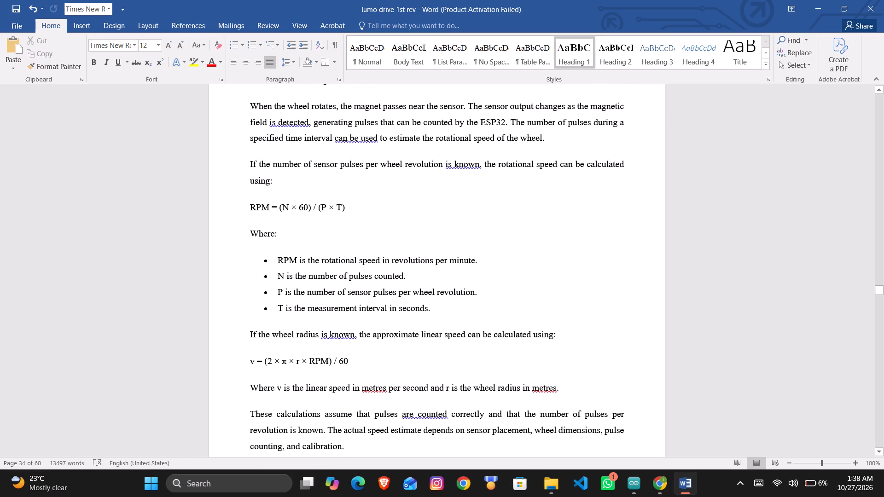
click(352, 214)
click(474, 259)
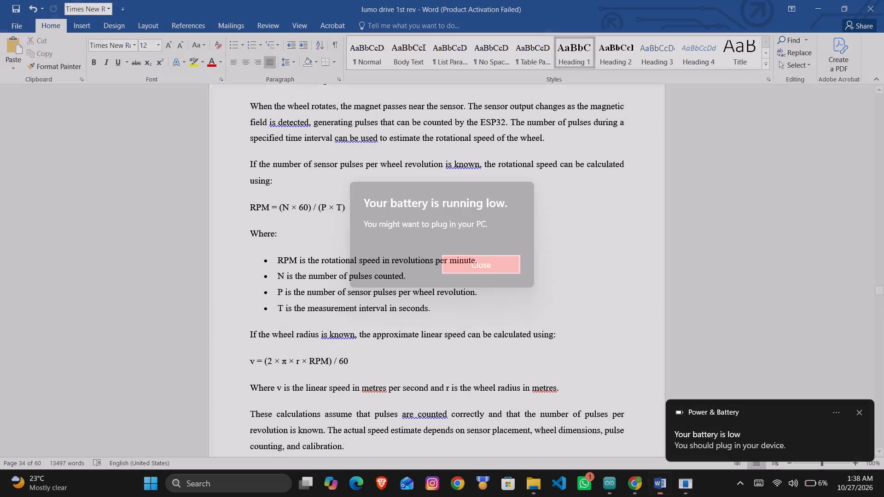
click(382, 209)
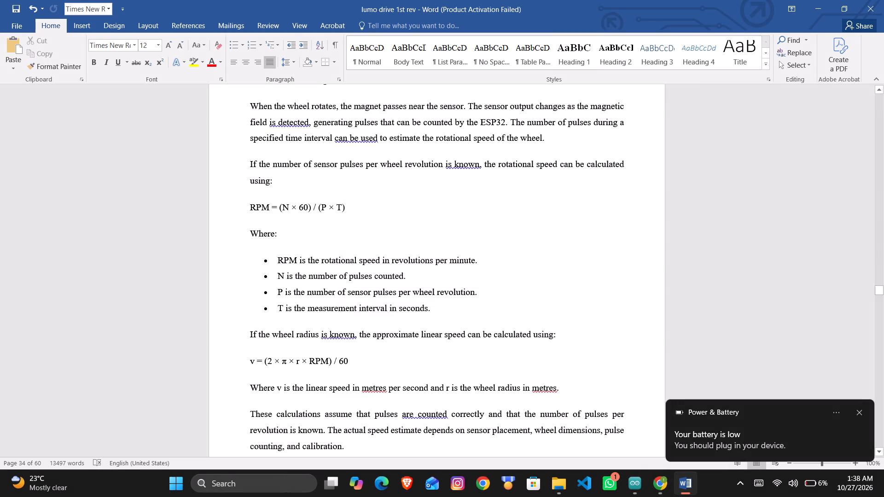
key(shift+parenleft)
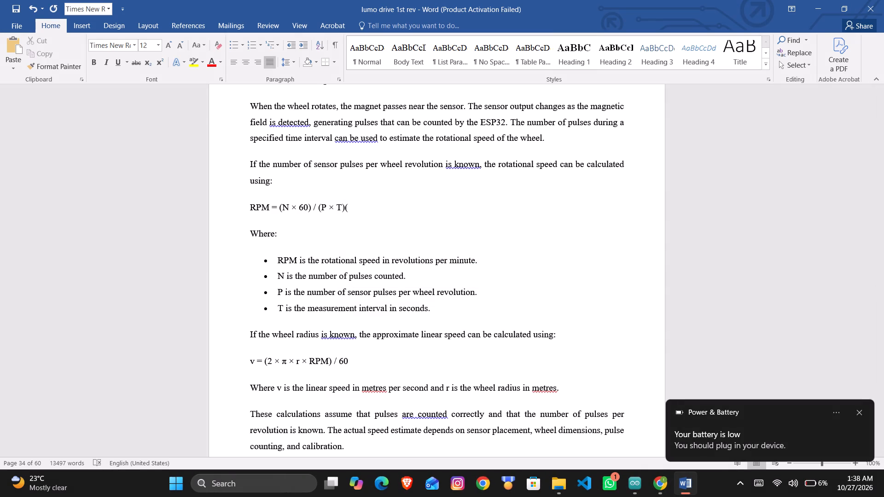
key(ctrl+c)
key(ctrl+v)
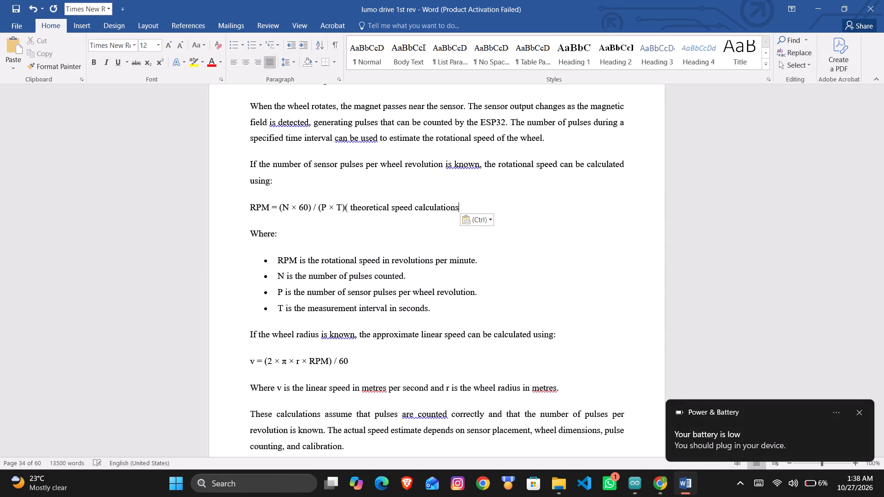
key(shift+parenright)
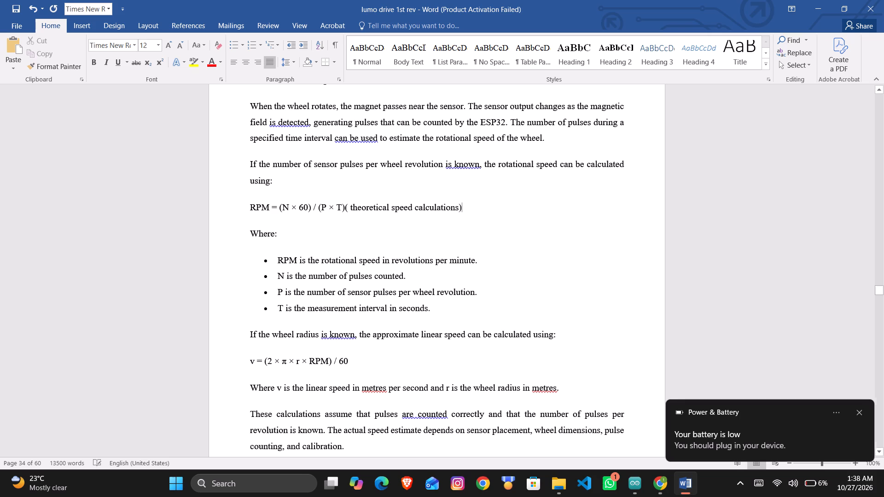
click(343, 208)
key(space)
key(space)
key(space)
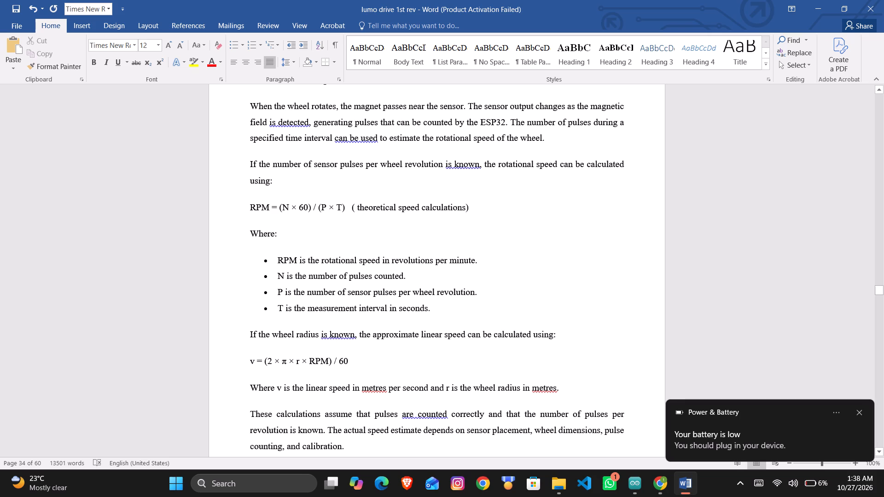
Move the "( theoretical speed calculations)" text from the RPM formula to a new line below the linear speed formula.
drag(476, 207, 348, 208)
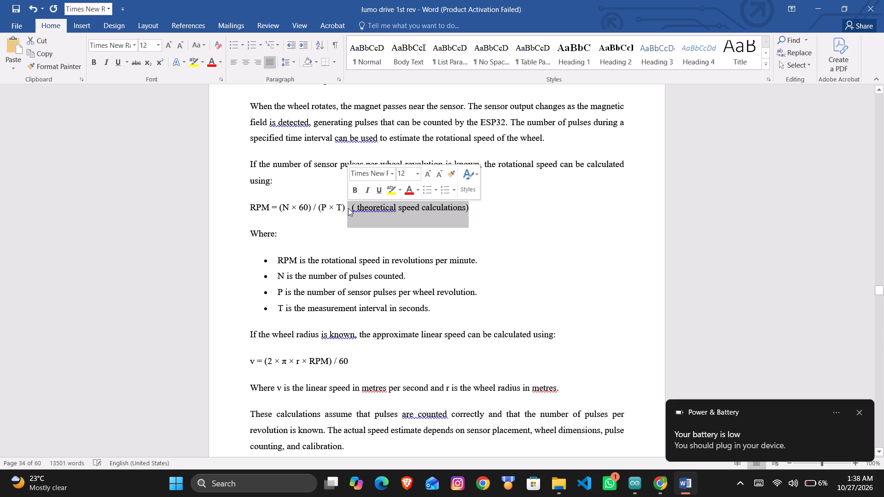
key(ctrl+c)
key(ctrl+x)
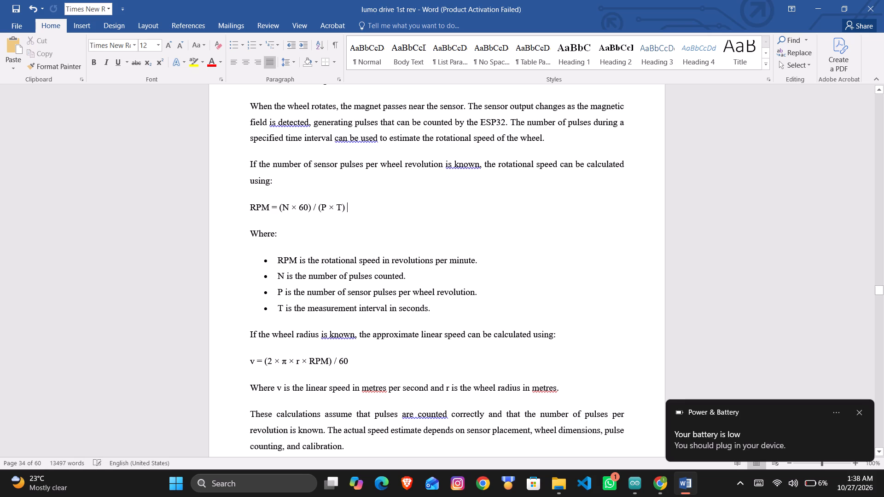
scroll(348, 208, down, 1)
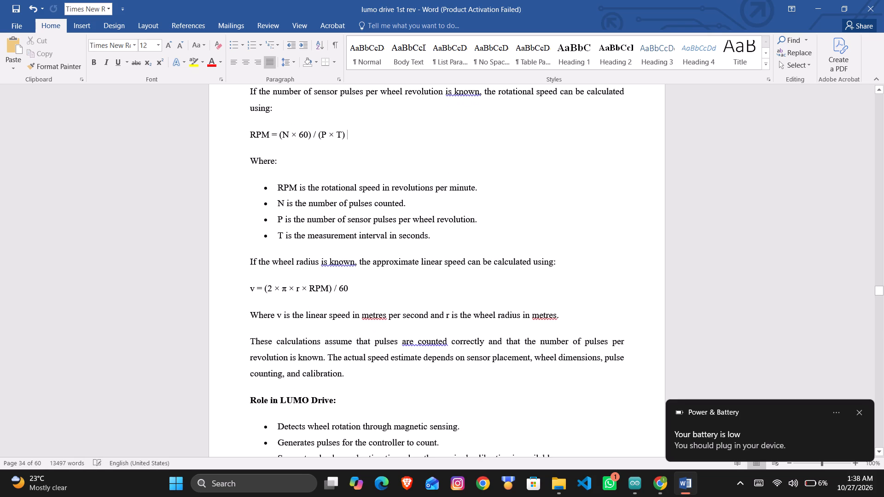
click(559, 318)
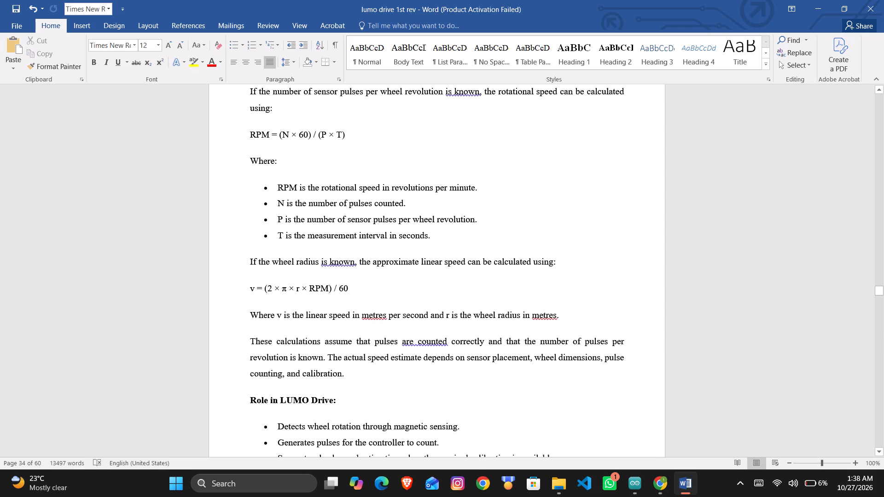
click(395, 295)
key(Return)
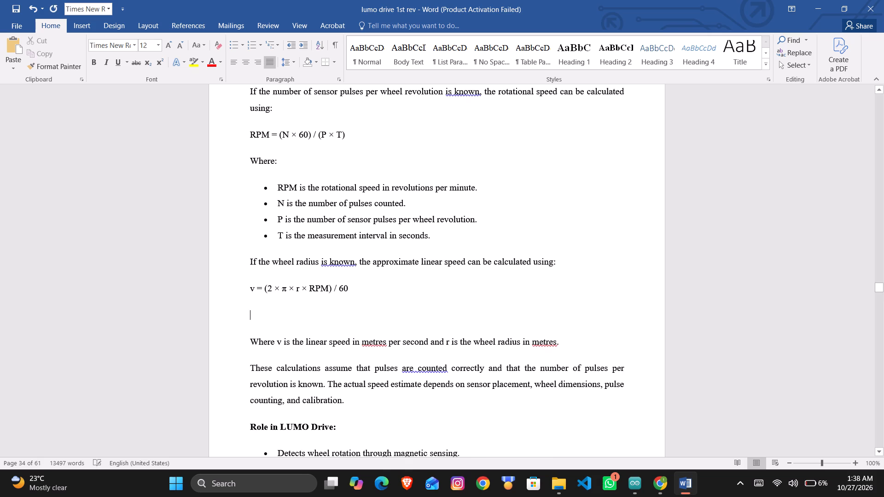
key(ctrl+v)
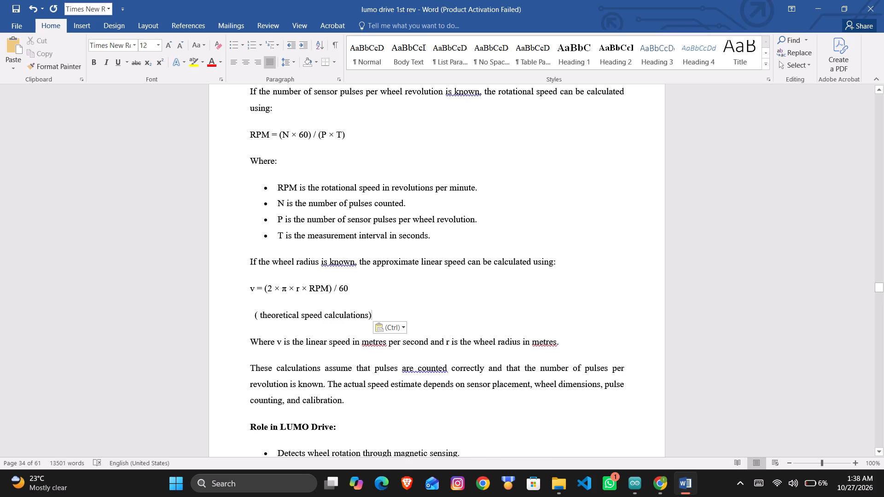
Insert the label "Note:" before "( theoretical speed calculations)" below the linear speed formula.
click(253, 313)
text(note)
key(BackSpace)
key(BackSpace)
key(BackSpace)
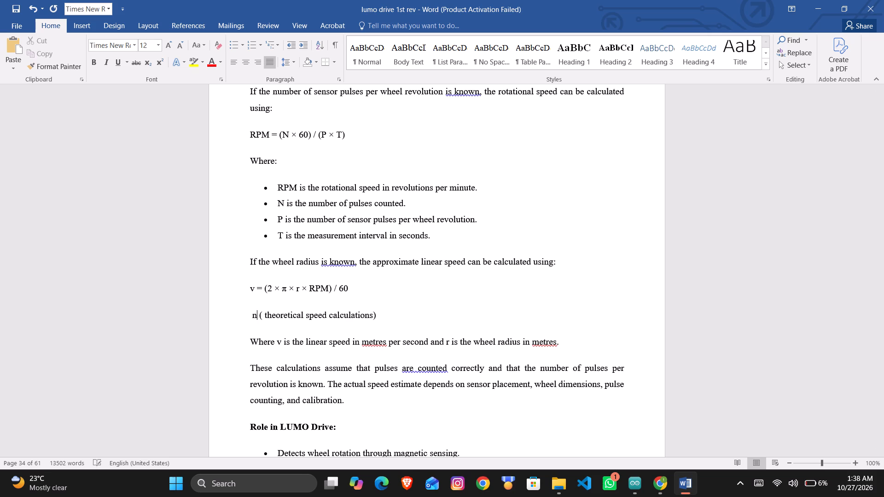
key(BackSpace)
text(Note:)
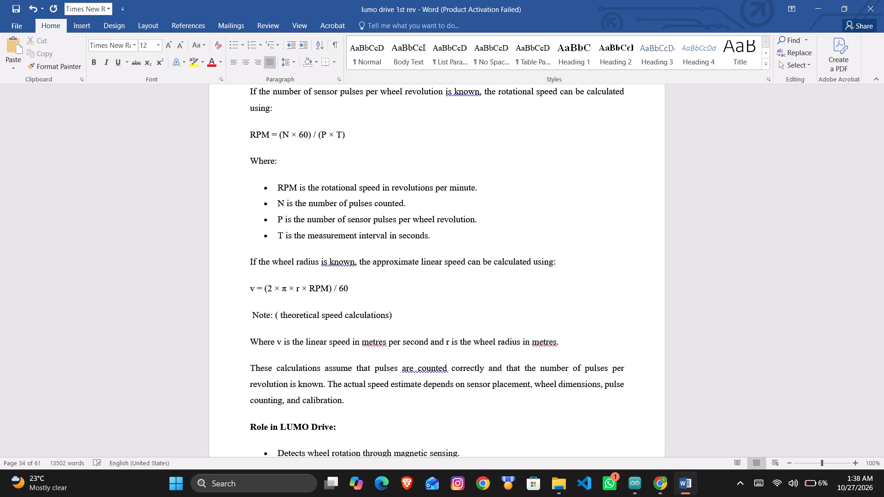
Italicise "( theoretical speed calculations)" in the note line.
drag(393, 316, 279, 317)
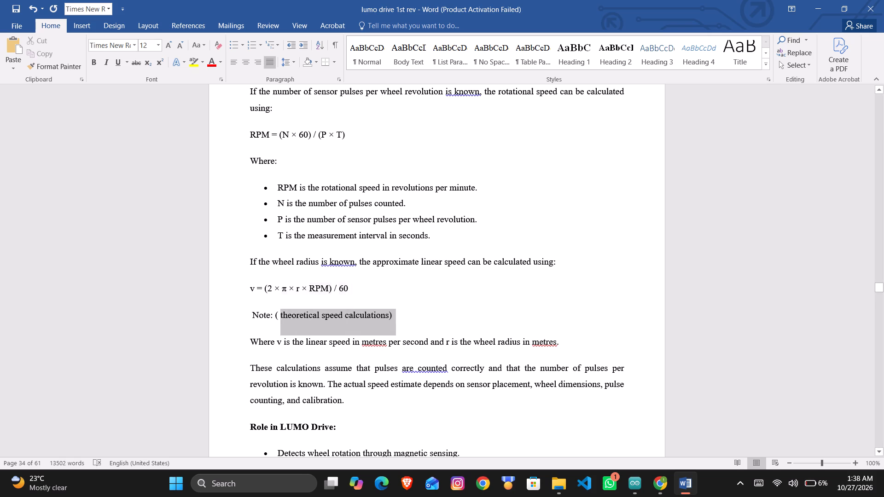
drag(279, 317, 277, 316)
click(297, 298)
click(303, 318)
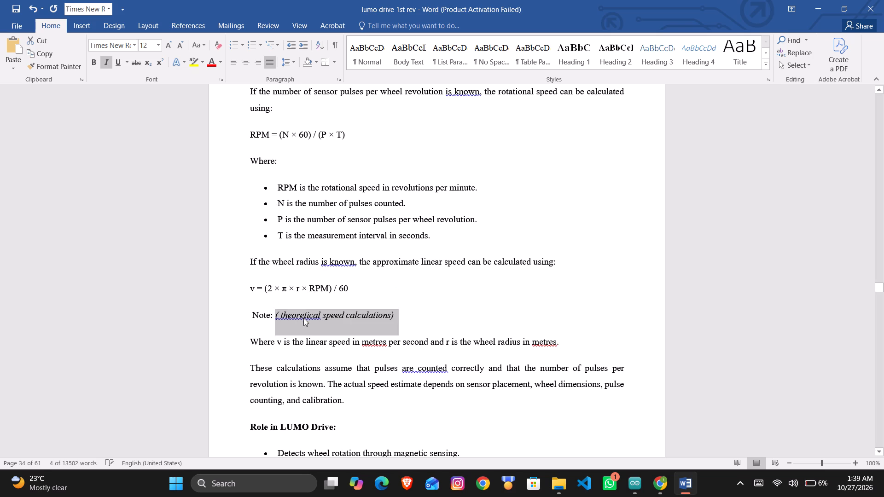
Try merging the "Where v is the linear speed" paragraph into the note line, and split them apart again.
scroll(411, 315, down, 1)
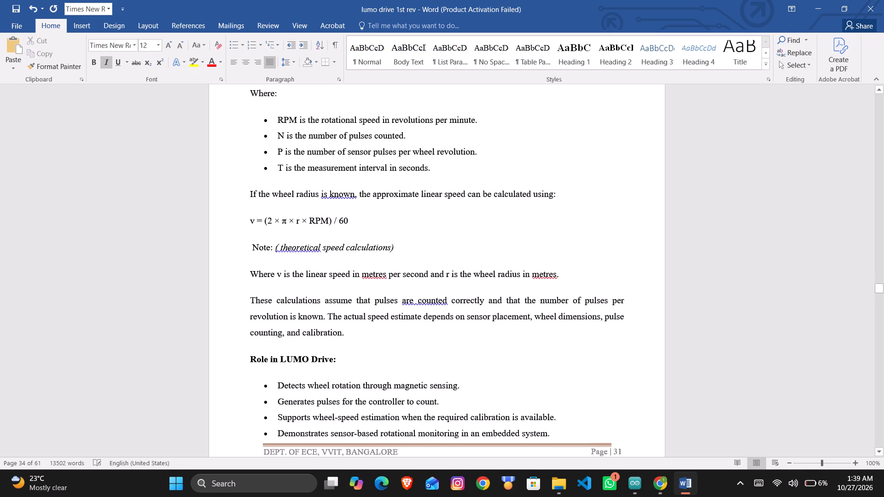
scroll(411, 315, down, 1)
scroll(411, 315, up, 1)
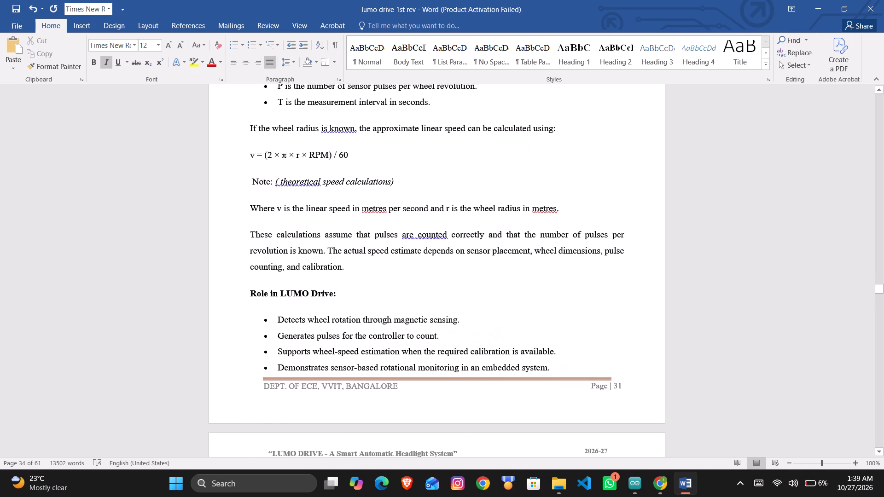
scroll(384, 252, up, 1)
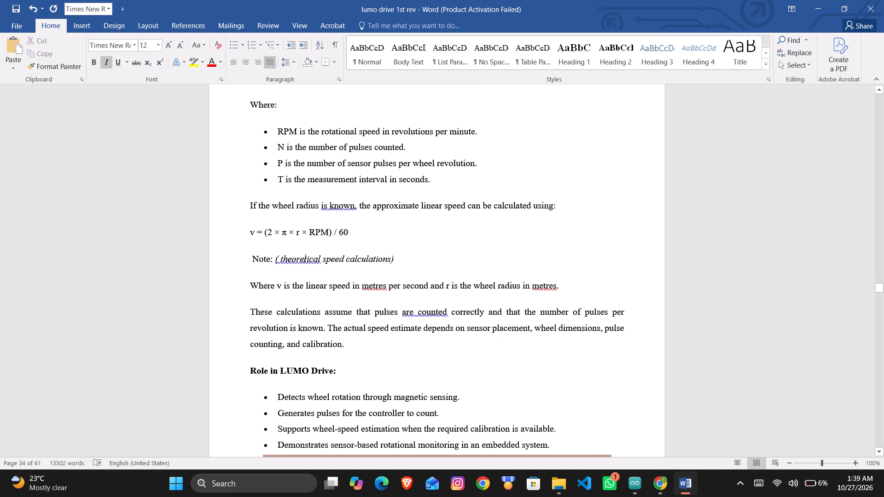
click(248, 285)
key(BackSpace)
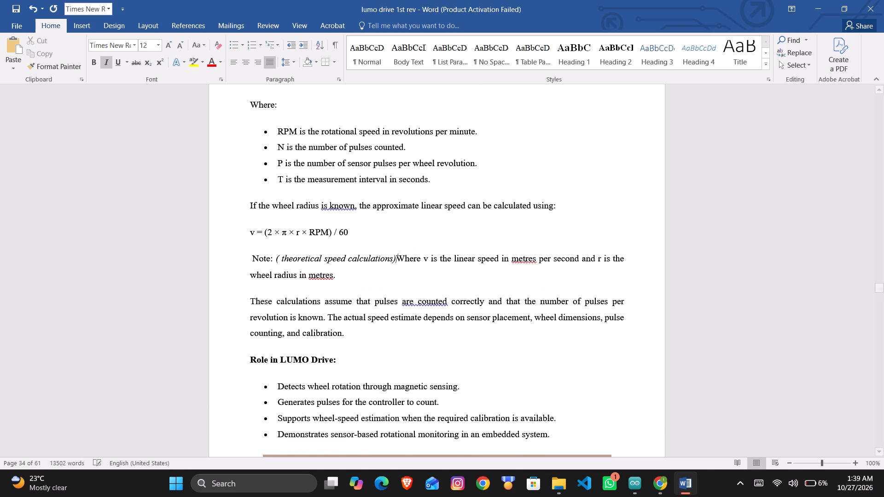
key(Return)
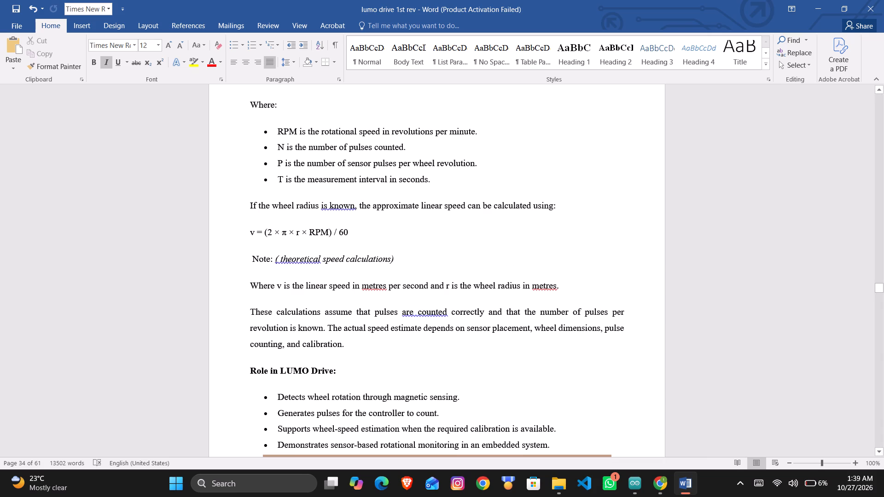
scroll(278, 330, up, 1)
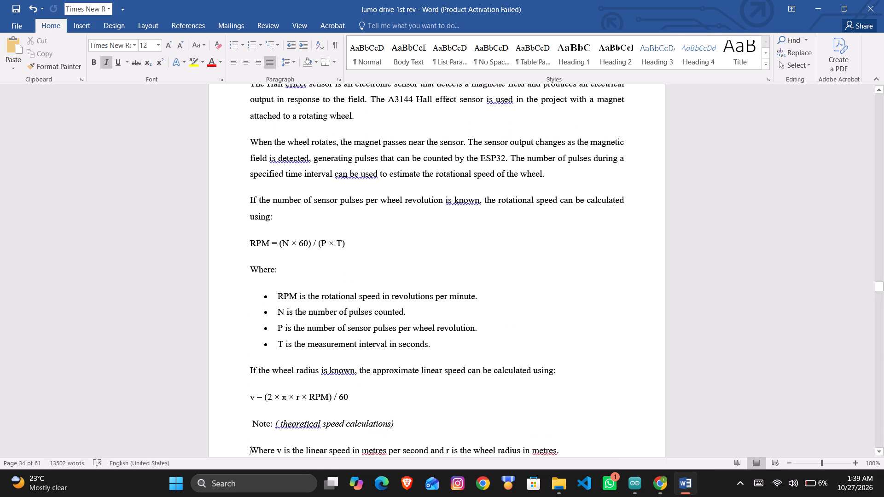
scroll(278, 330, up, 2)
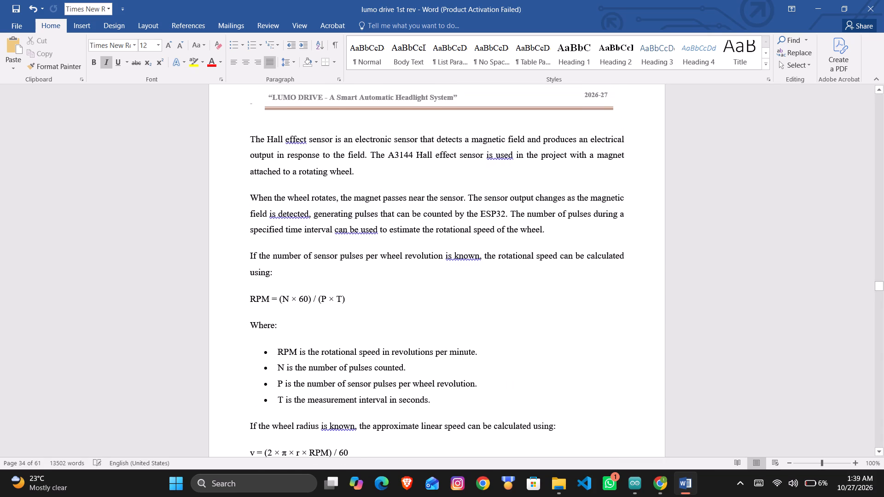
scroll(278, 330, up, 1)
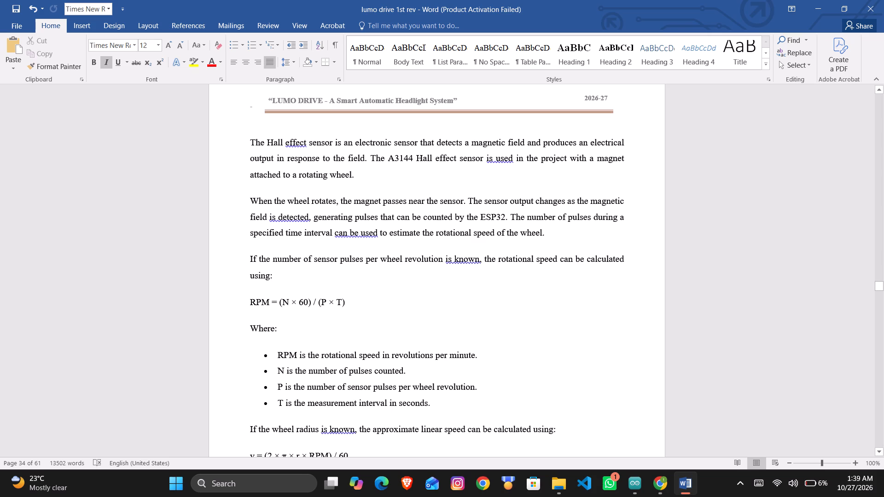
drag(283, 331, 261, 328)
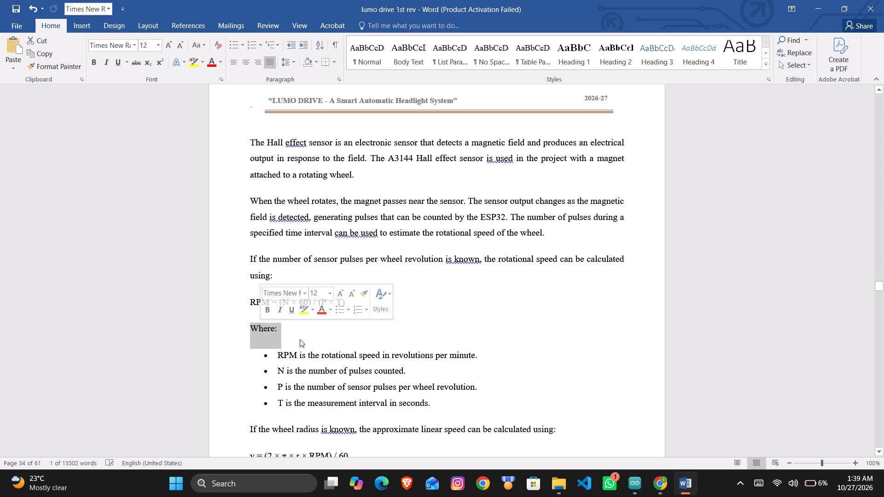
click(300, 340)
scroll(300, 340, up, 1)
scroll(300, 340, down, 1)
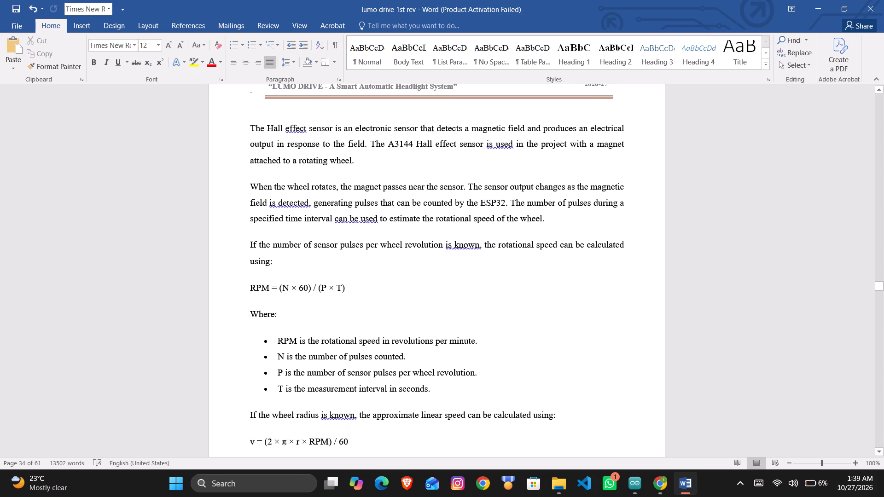
Delete the blank lines between the Hall sensor's "Role in LUMO Drive" bullet list and the "Wheel-speed information alone" paragraph.
scroll(300, 340, down, 1)
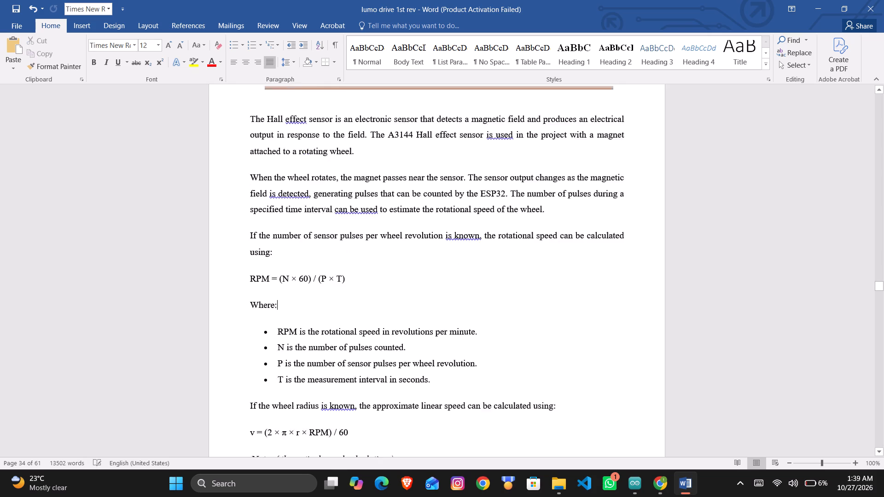
scroll(300, 340, down, 2)
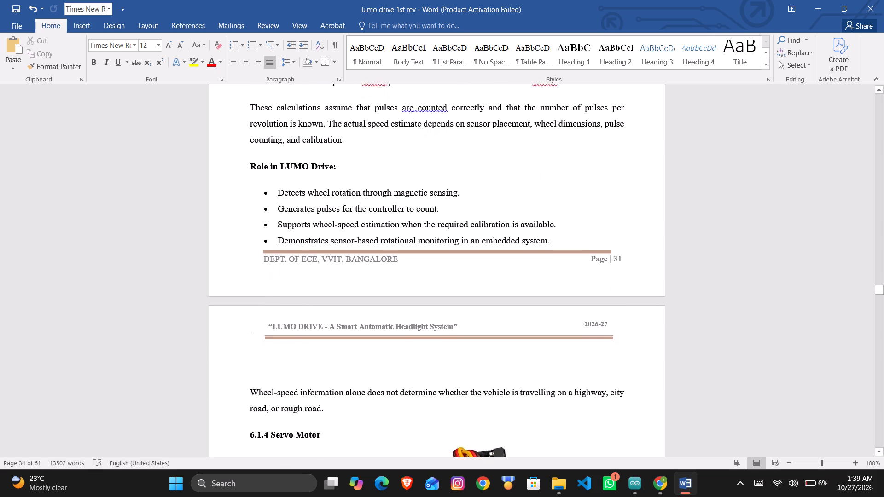
click(254, 382)
key(BackSpace)
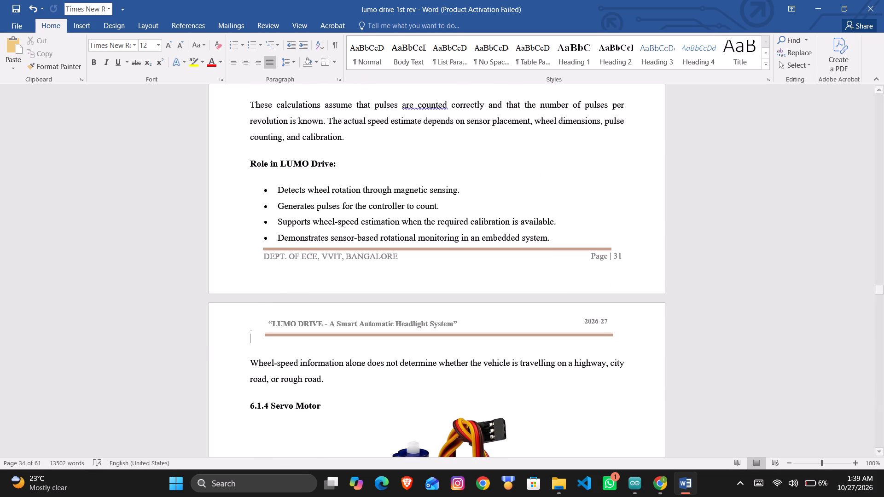
key(BackSpace)
key(Return)
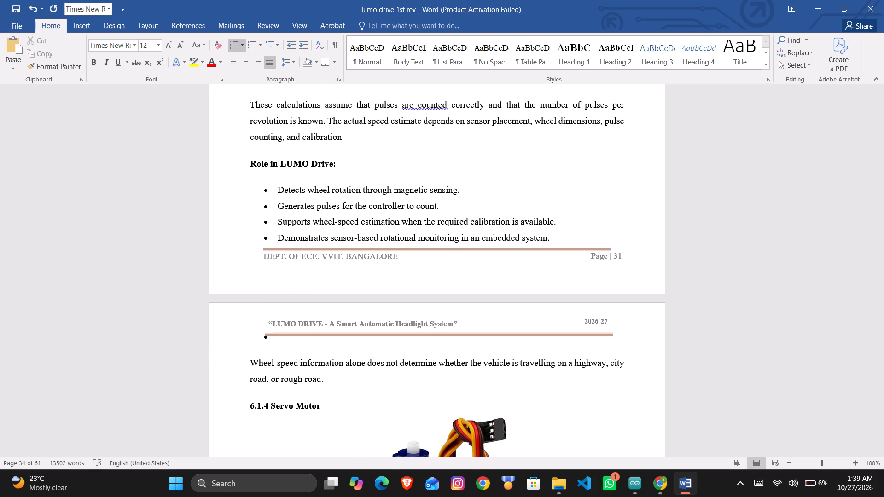
key(BackSpace)
key(BackSpace)
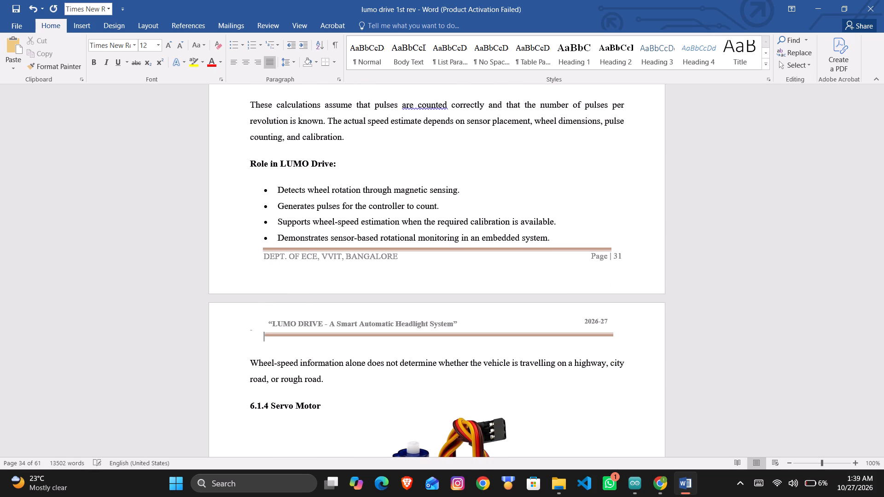
key(BackSpace)
Correct the misspelled word in the Fig 6.9 RC car caption to "Chassis".
scroll(254, 382, down, 2)
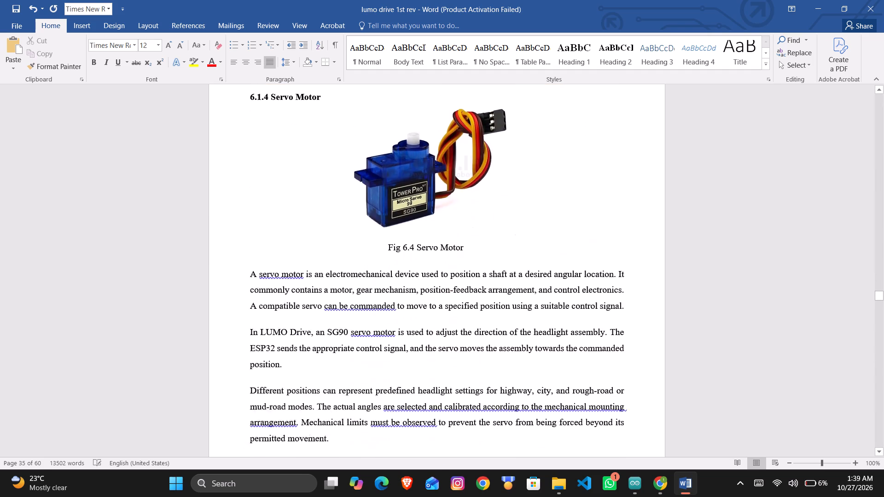
scroll(254, 382, down, 3)
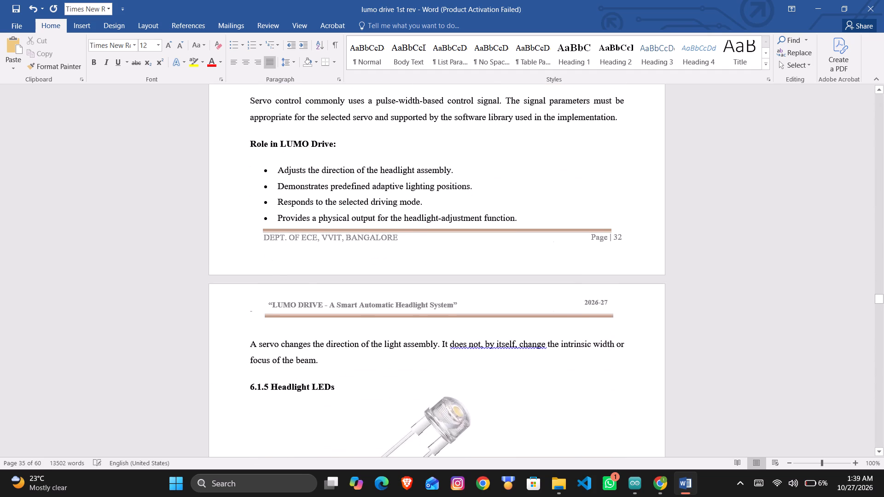
scroll(254, 382, down, 3)
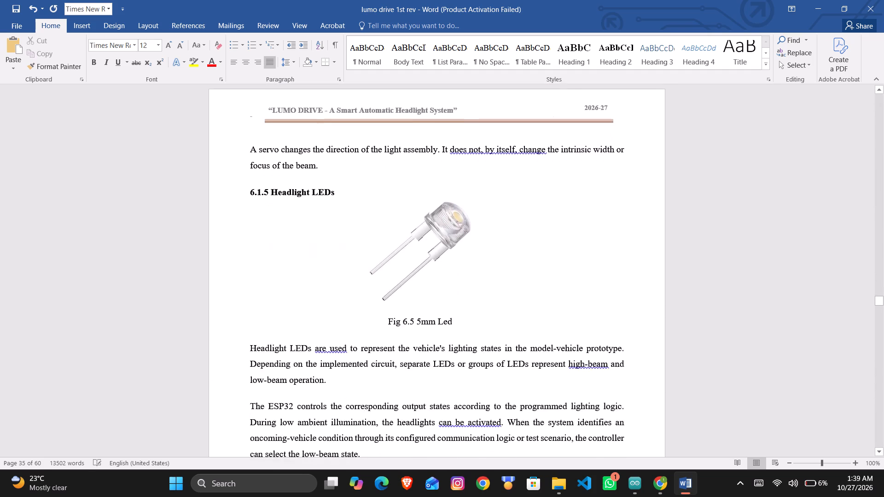
scroll(254, 382, down, 4)
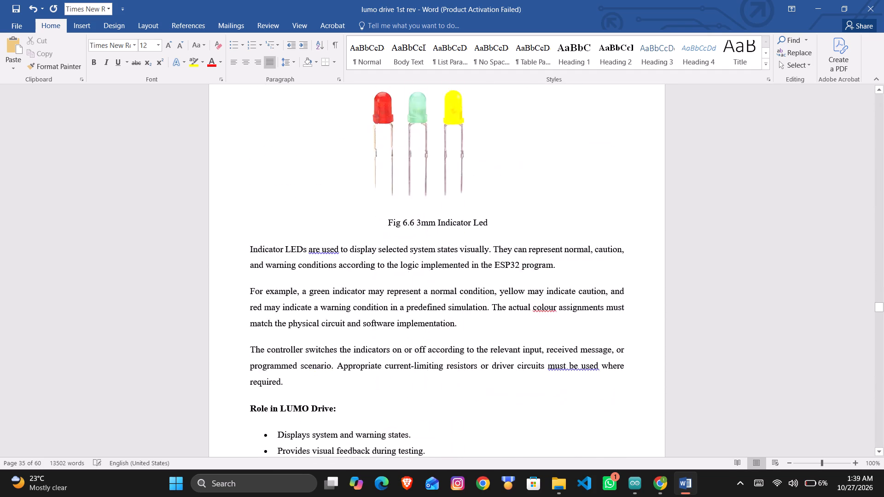
scroll(254, 382, down, 4)
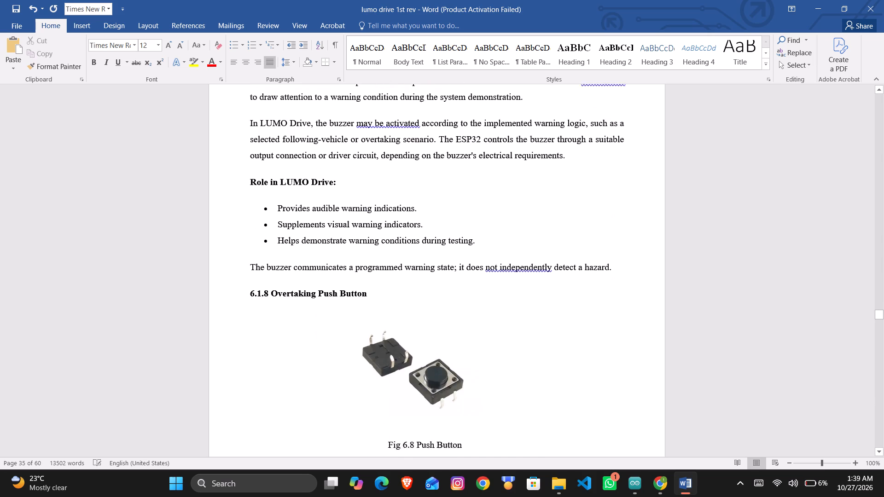
scroll(254, 382, down, 4)
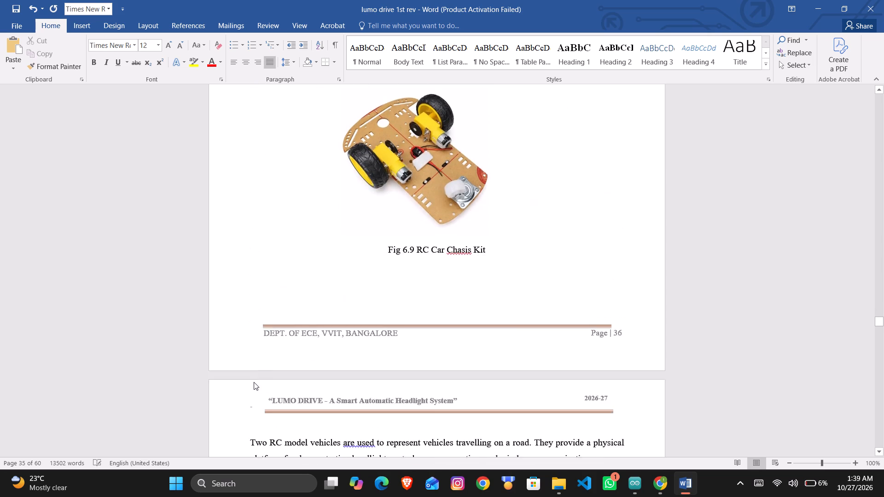
scroll(254, 382, down, 2)
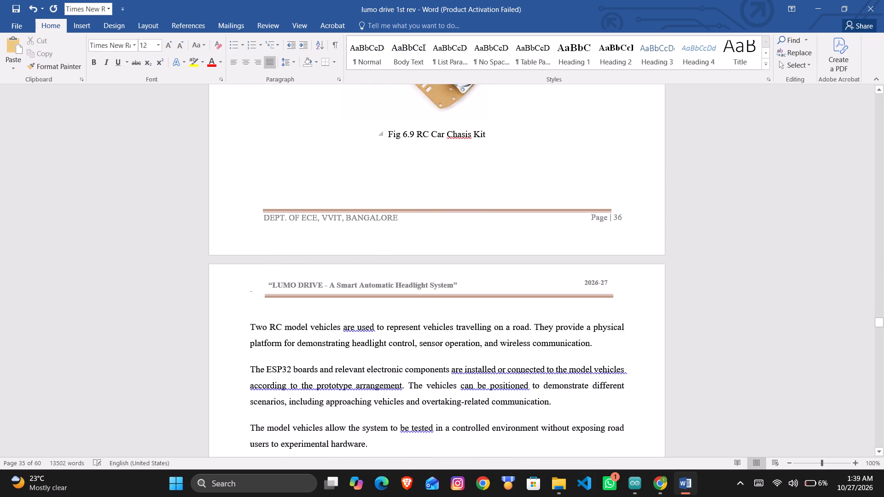
click(458, 136)
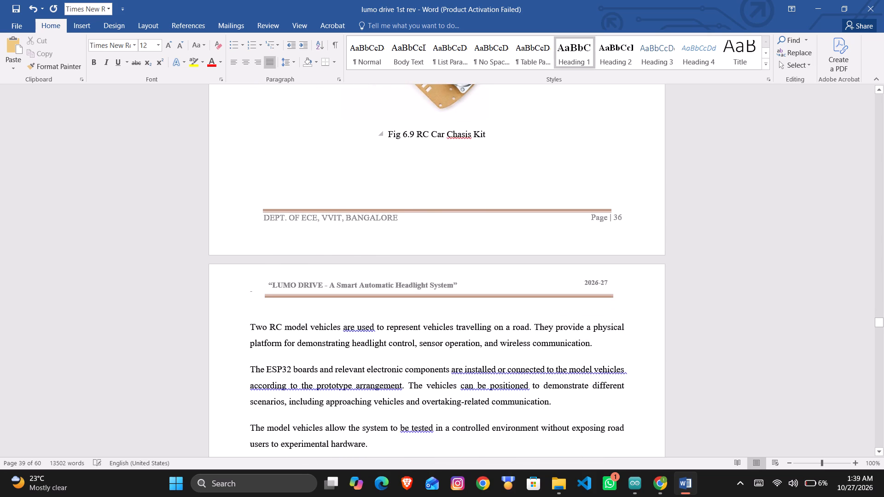
right_click(458, 136)
click(483, 141)
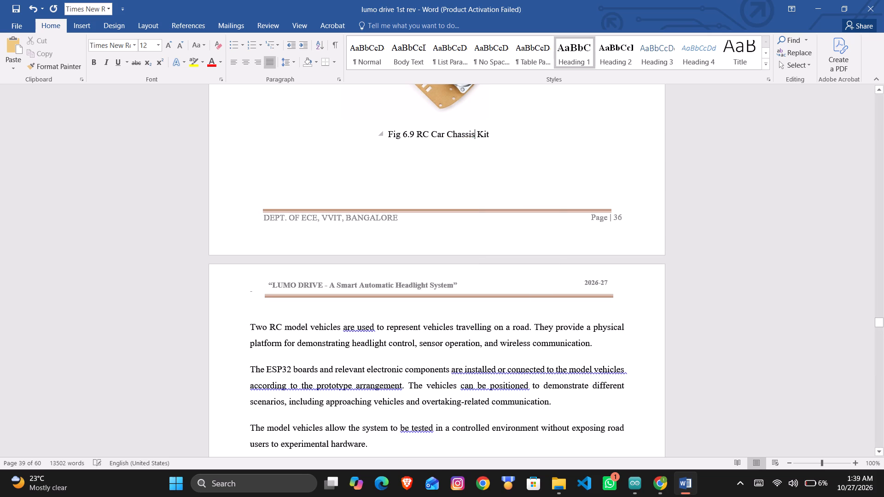
click(420, 176)
Review the report's layout and text from the RC vehicle section through section 6.3.2 Vehicle-to-Vehicle Communication.
scroll(420, 176, down, 3)
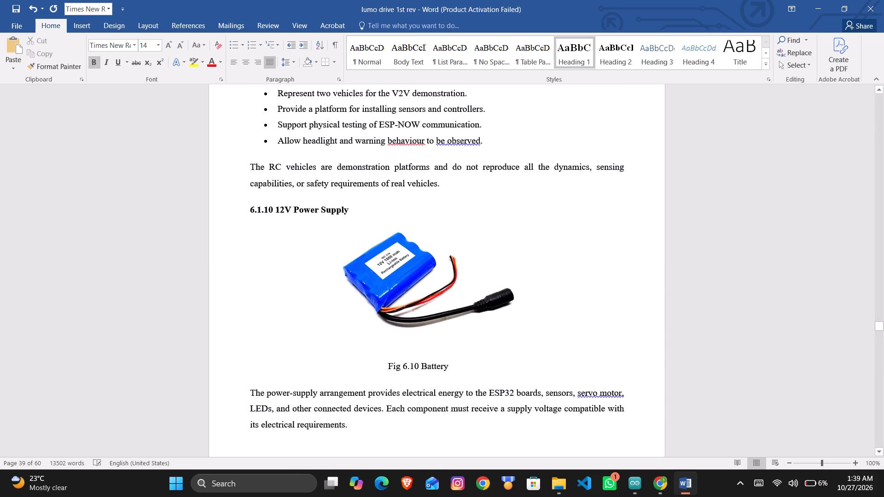
scroll(420, 176, down, 4)
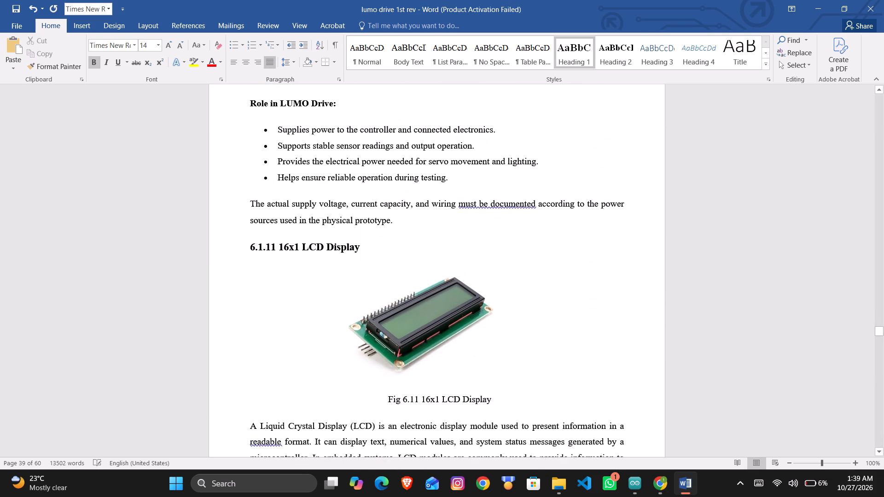
scroll(420, 176, down, 4)
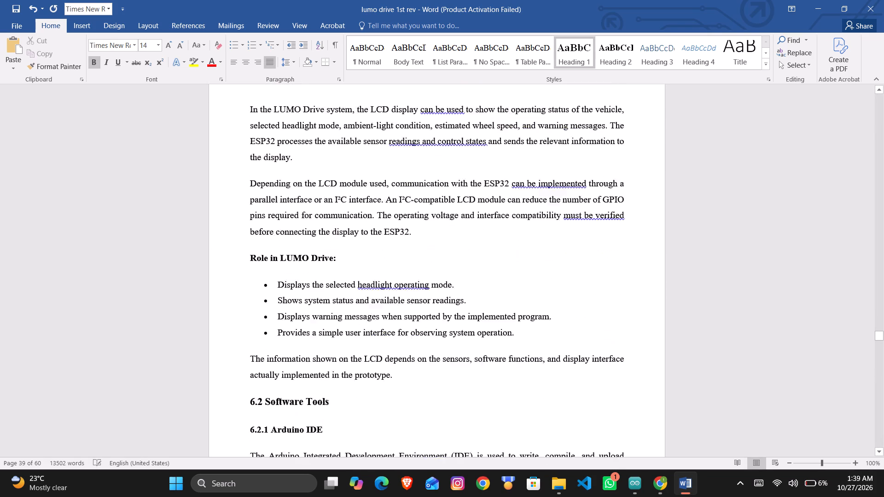
scroll(420, 176, down, 4)
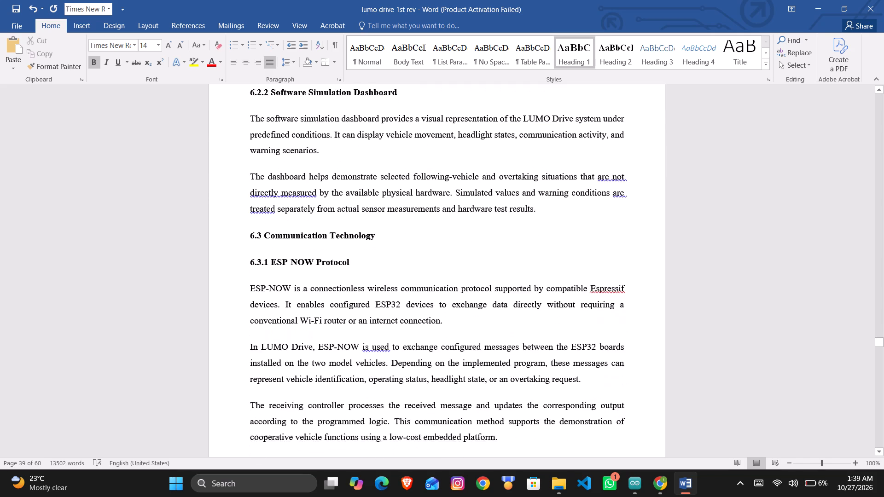
scroll(420, 176, down, 2)
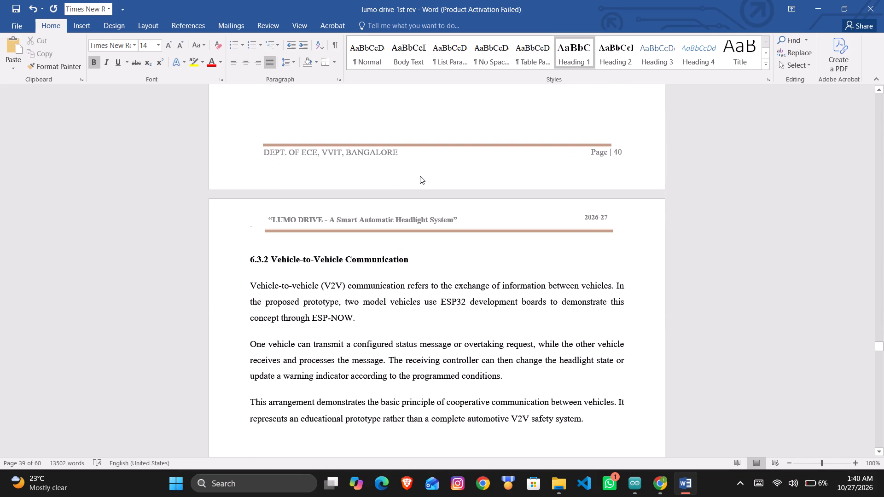